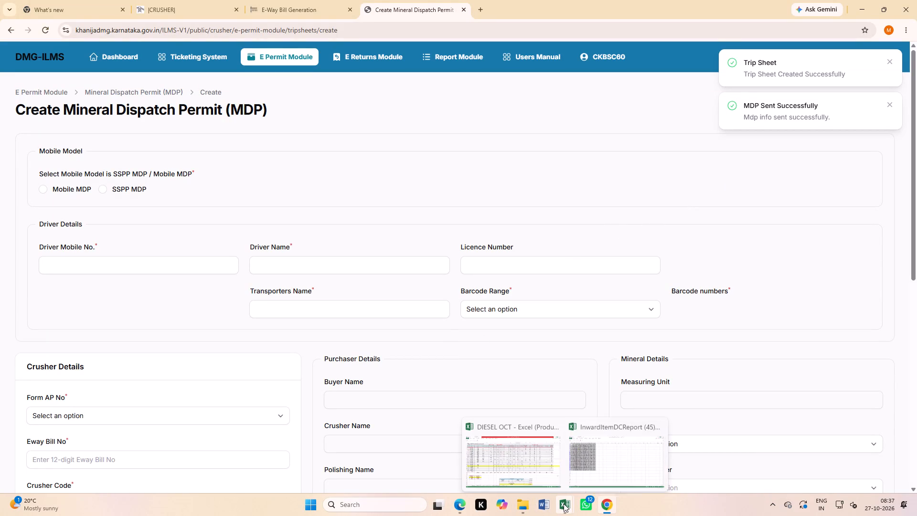
In the DIESEL OCT Excel workbook, change the Channakrishna compresor entry for 26-08-2026 to the formula =105+90.
click(531, 468)
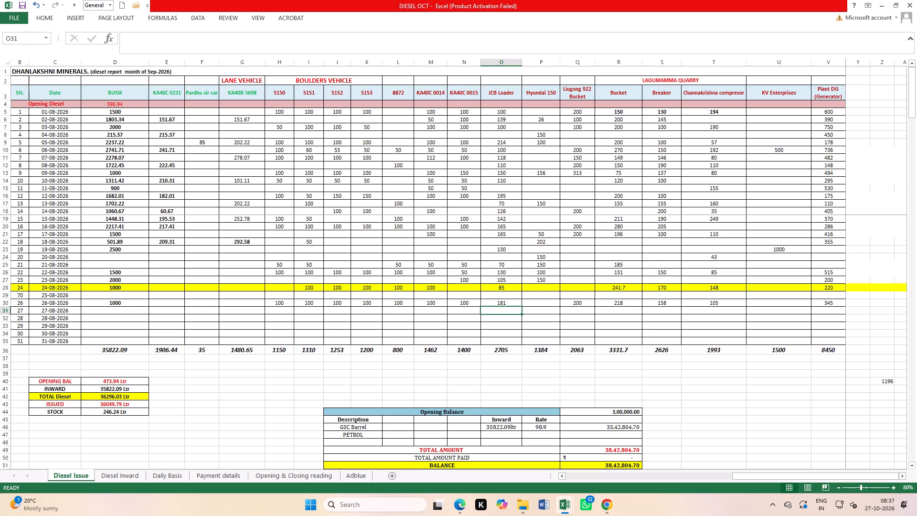
click(717, 304)
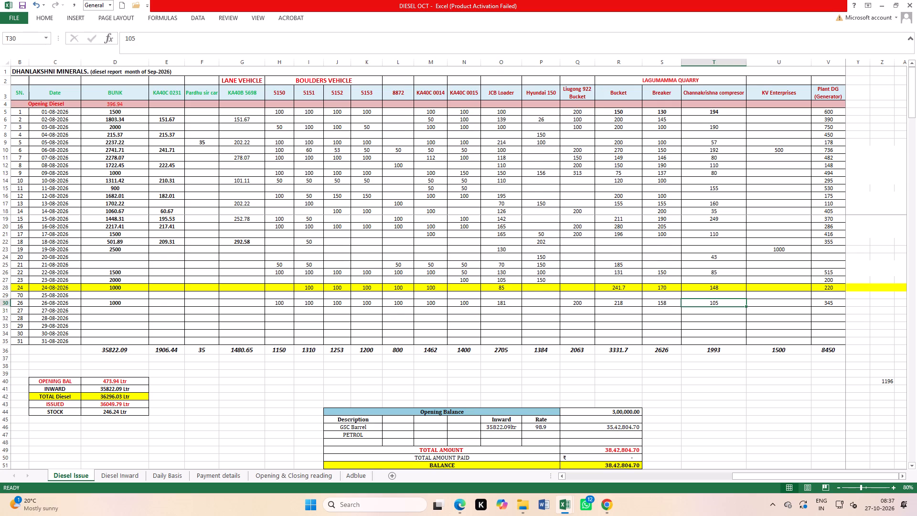
click(123, 41)
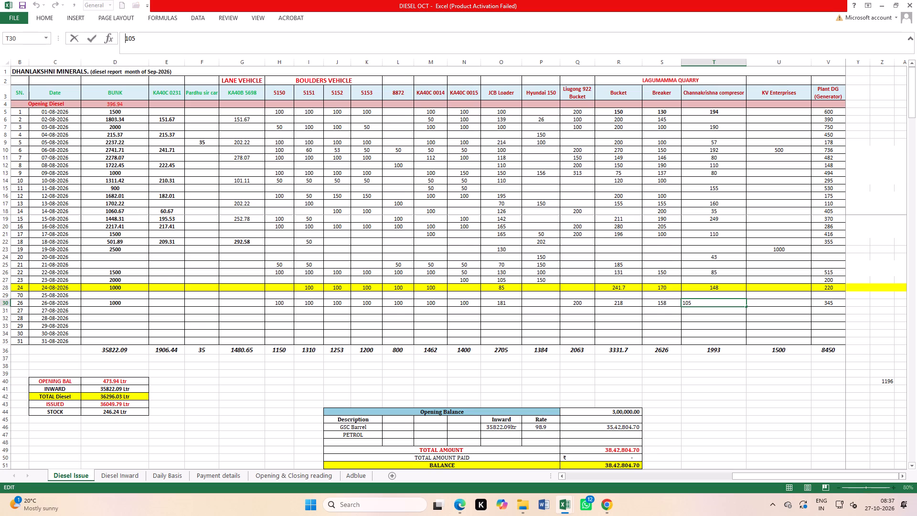
key(equal)
click(151, 41)
key(plus)
text(90)
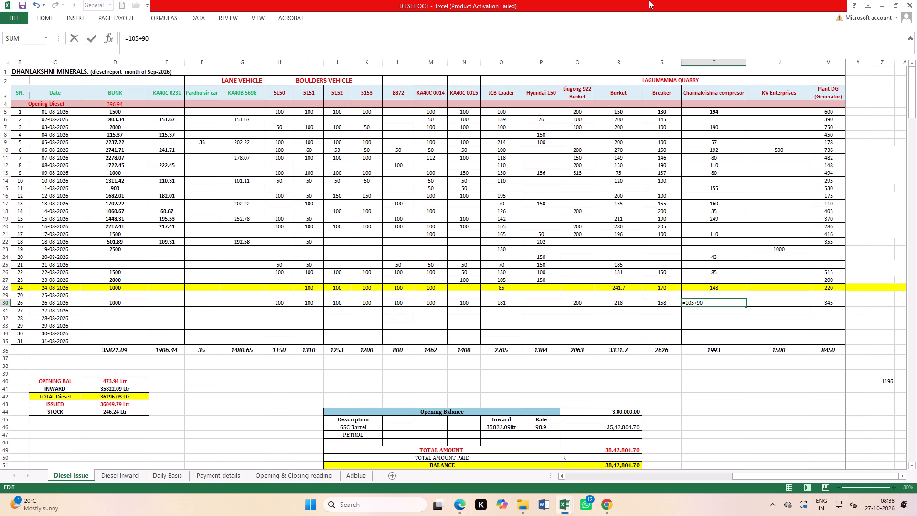
key(Return)
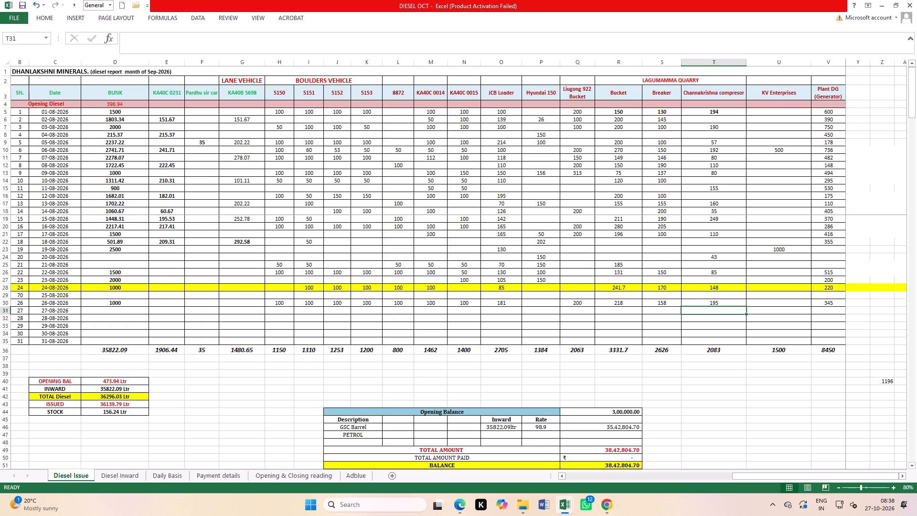
Save the diesel workbook.
click(21, 3)
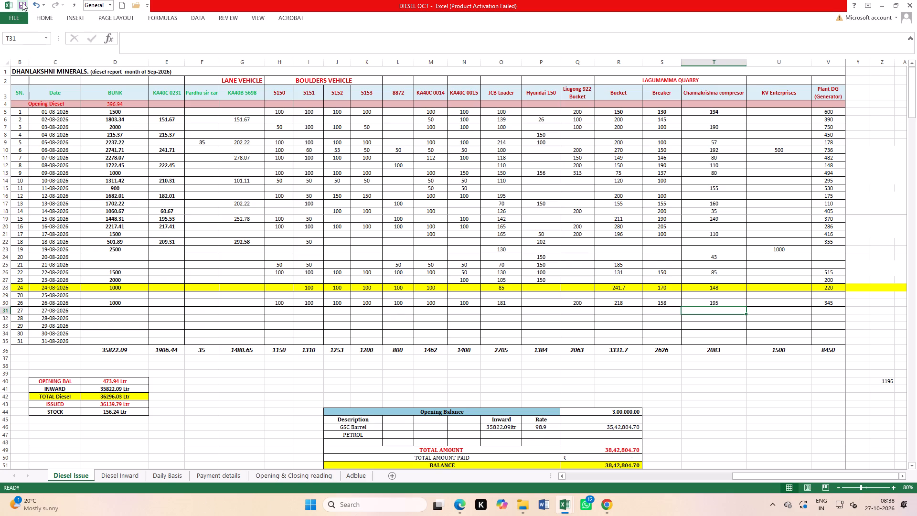
click(22, 2)
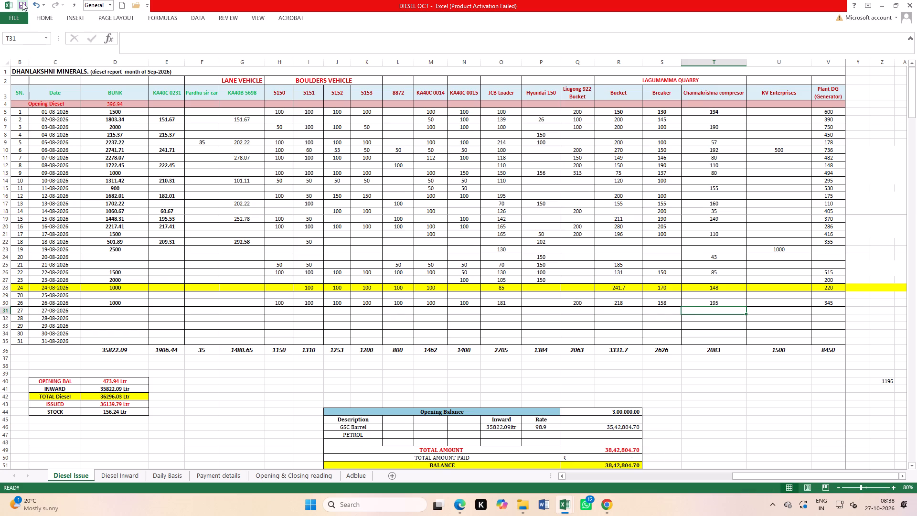
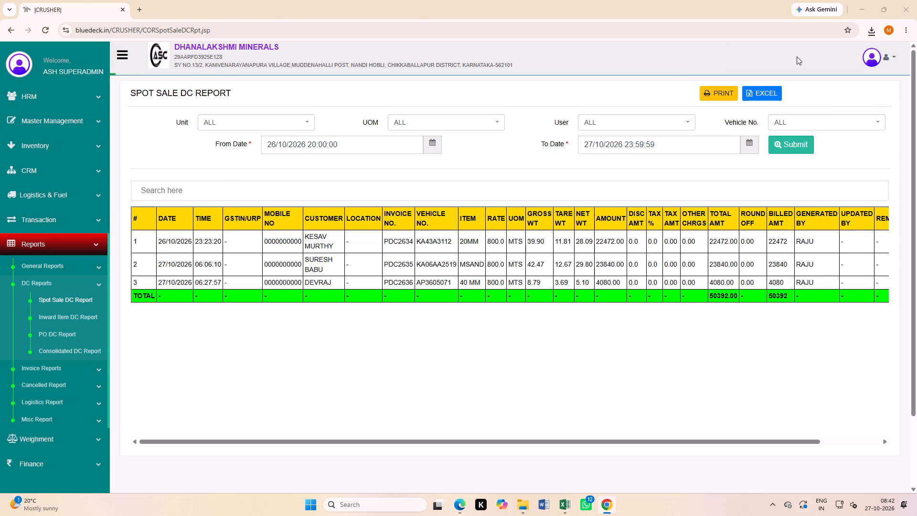
Switch to the exported SpotSaleDCReport (42) workbook in Excel.
click(390, 37)
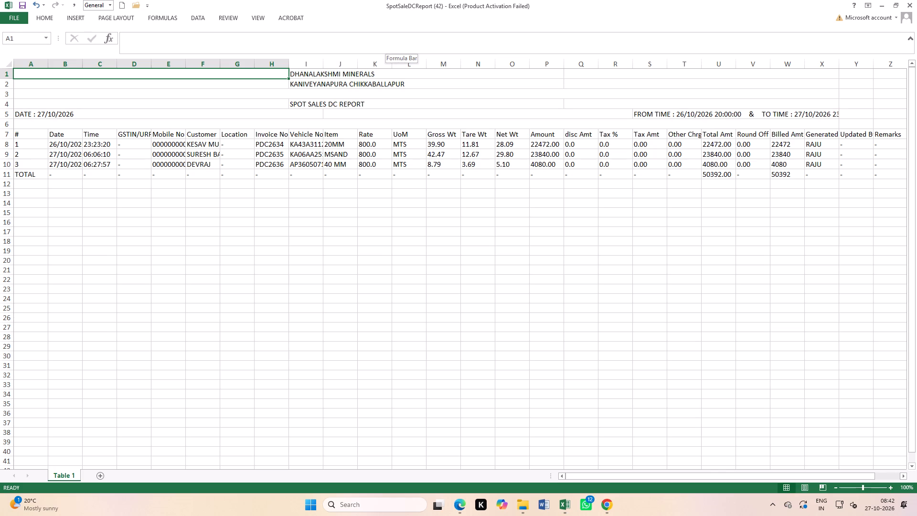
click(676, 277)
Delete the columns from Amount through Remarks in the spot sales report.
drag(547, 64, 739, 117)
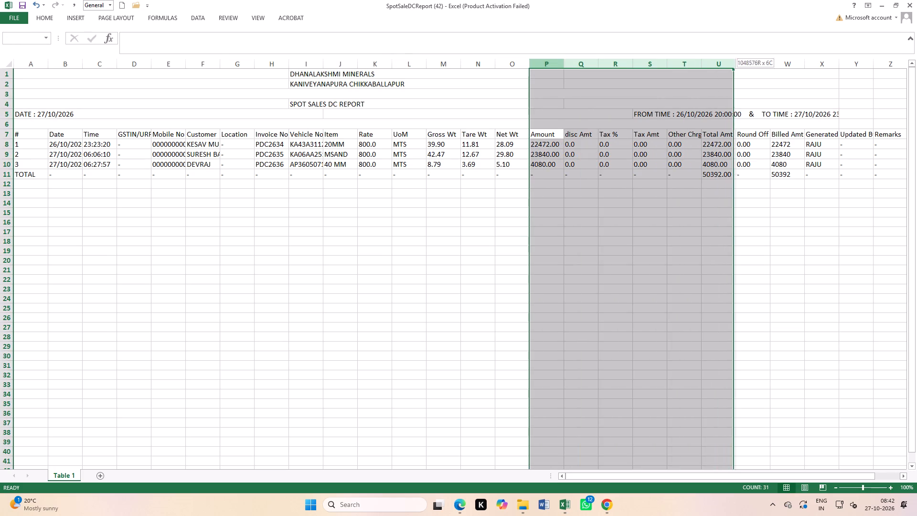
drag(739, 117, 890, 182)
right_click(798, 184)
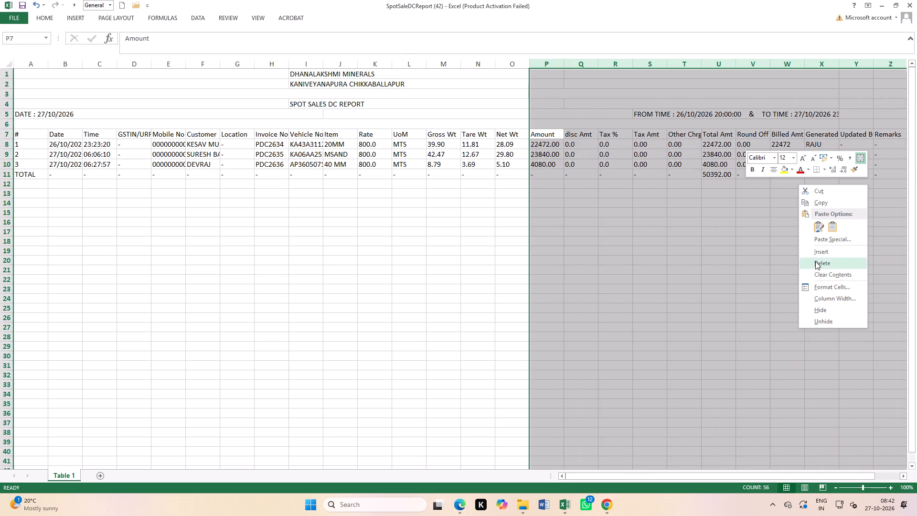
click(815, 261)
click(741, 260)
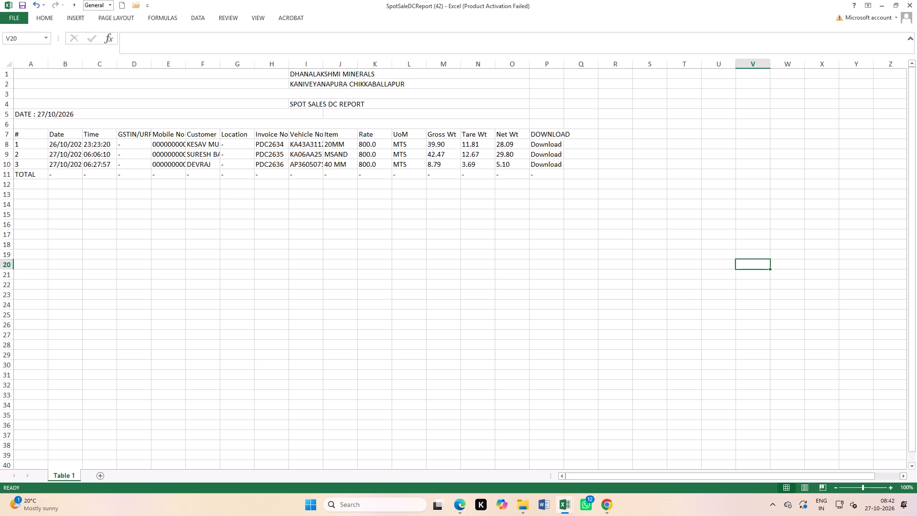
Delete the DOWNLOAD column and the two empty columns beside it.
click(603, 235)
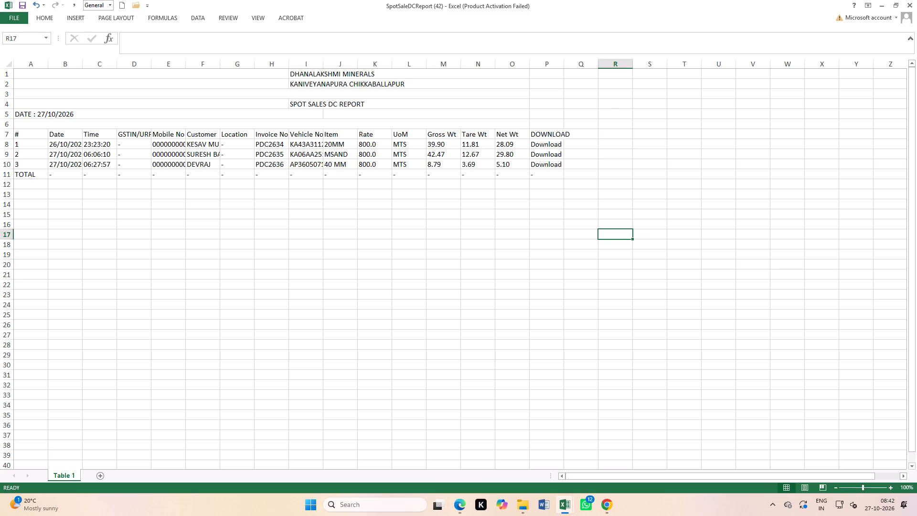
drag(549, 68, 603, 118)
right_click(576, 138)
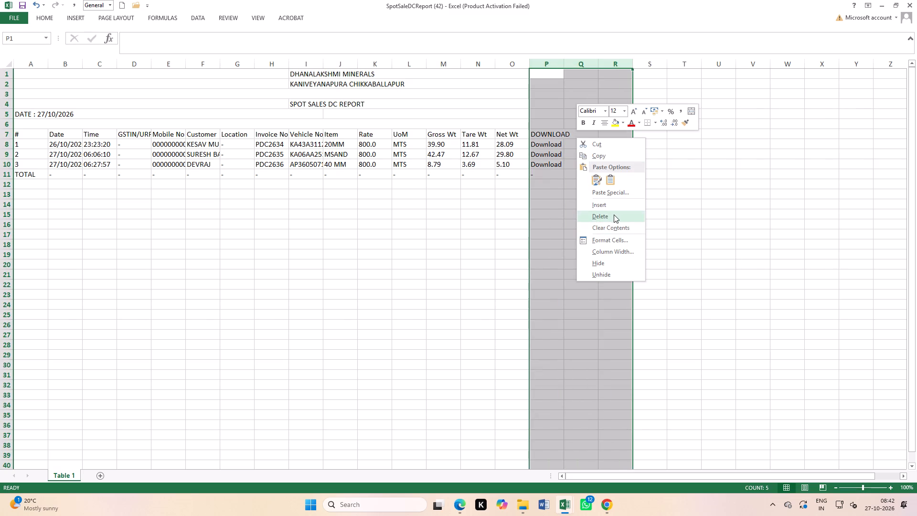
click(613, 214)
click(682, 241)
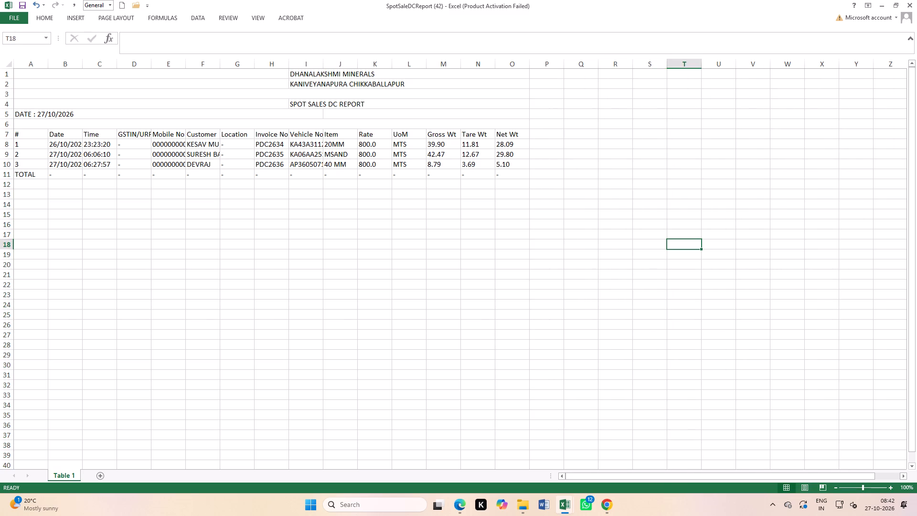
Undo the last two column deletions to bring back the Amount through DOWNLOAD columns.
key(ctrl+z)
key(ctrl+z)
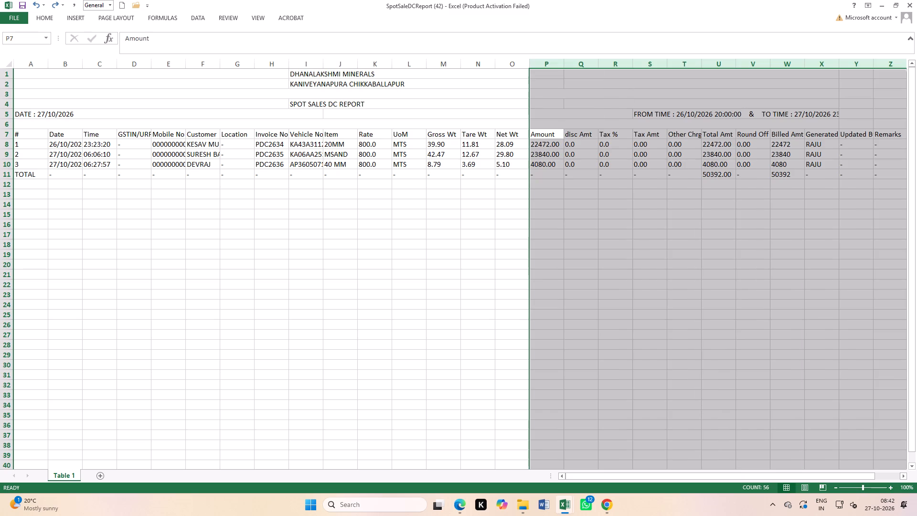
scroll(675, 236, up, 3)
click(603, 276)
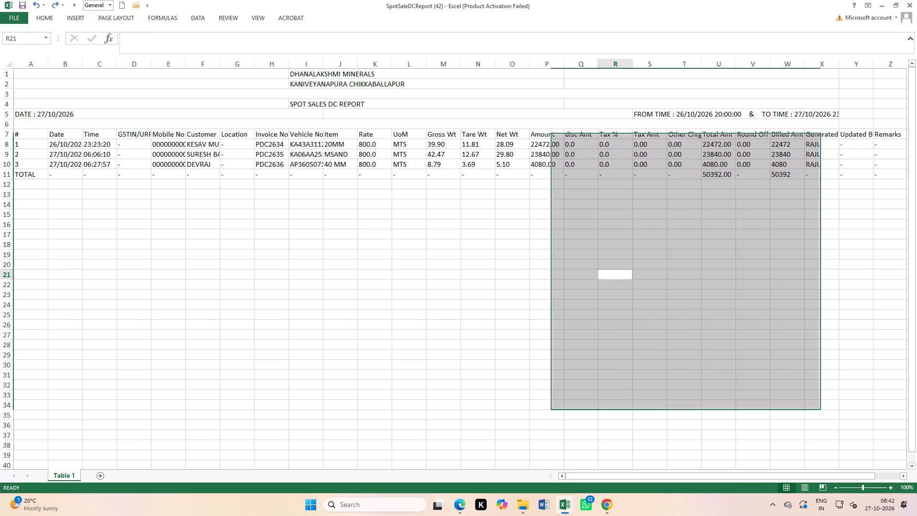
Delete the columns from disc Amt through DOWNLOAD, keeping Amount as the last column.
drag(581, 63, 779, 107)
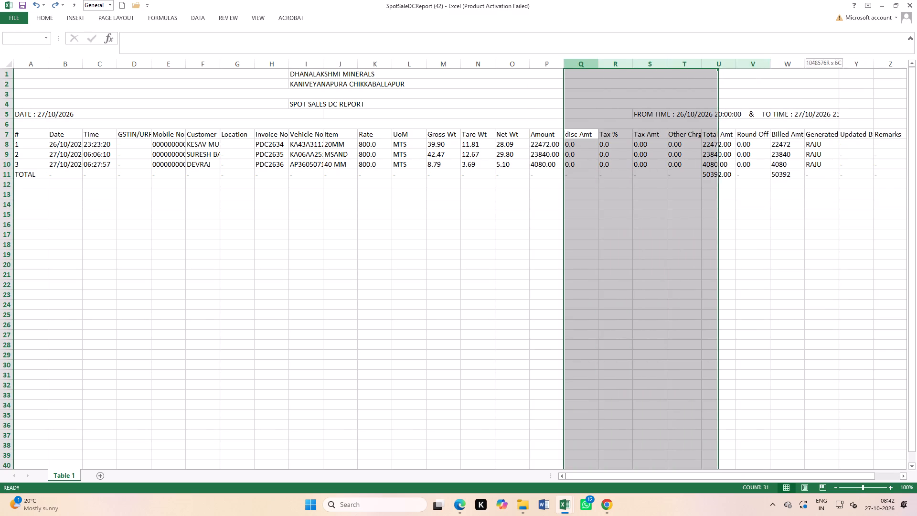
drag(779, 107, 912, 143)
right_click(681, 174)
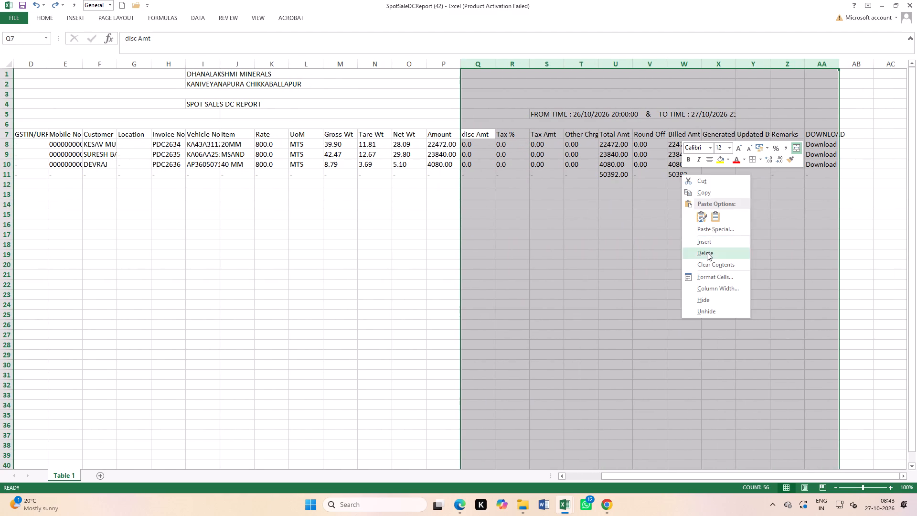
click(707, 252)
click(648, 210)
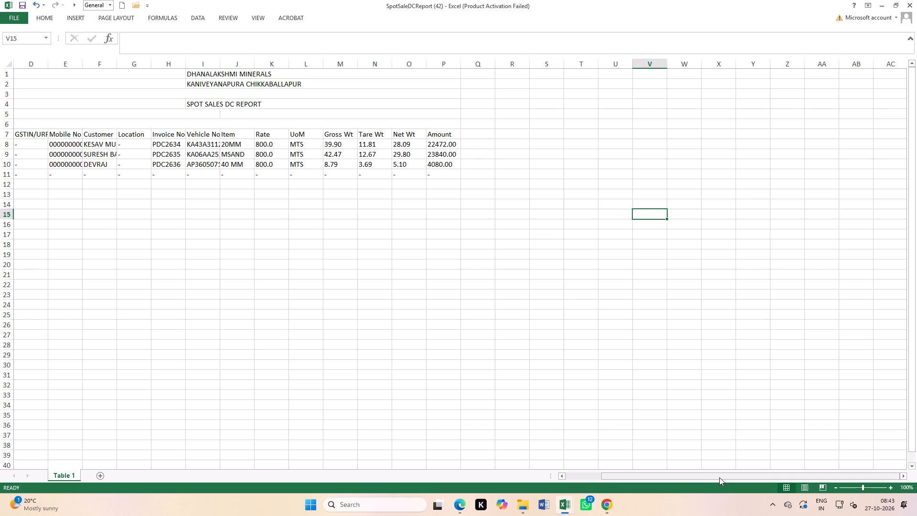
drag(719, 477, 624, 481)
click(618, 326)
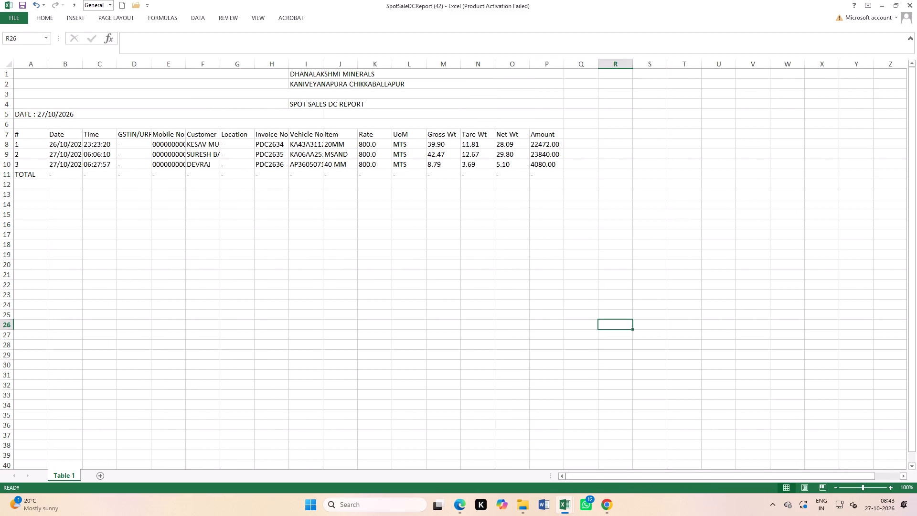
Delete the GSTIN/URP and Mobile No columns from the report.
drag(131, 64, 160, 107)
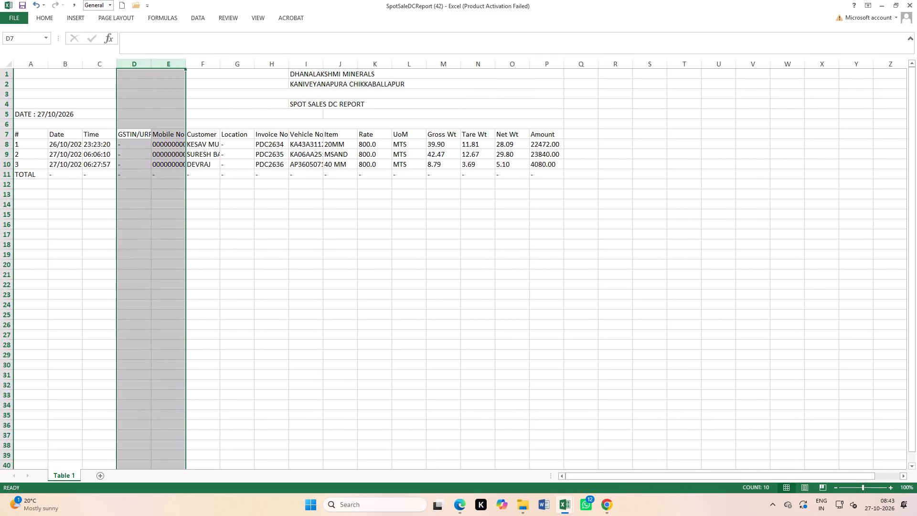
right_click(167, 236)
click(190, 313)
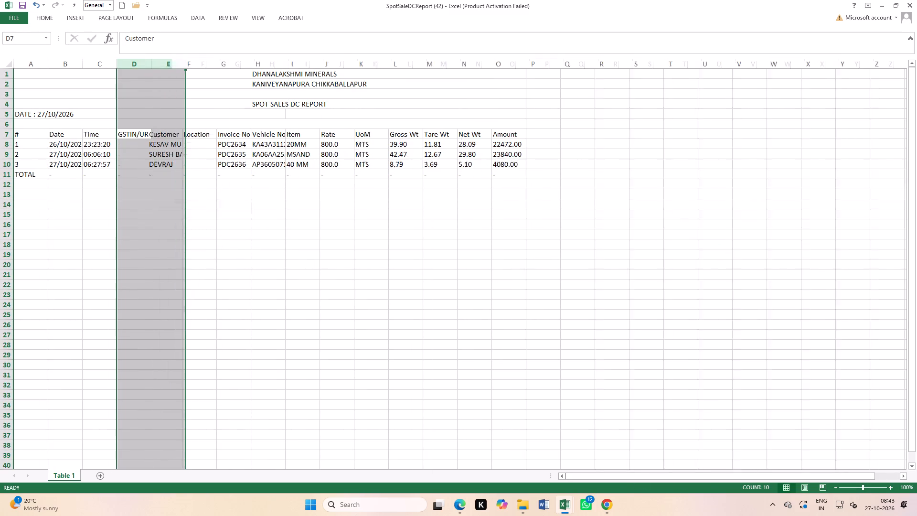
click(330, 310)
Delete the Location column so that Invoice No directly follows Customer.
click(170, 64)
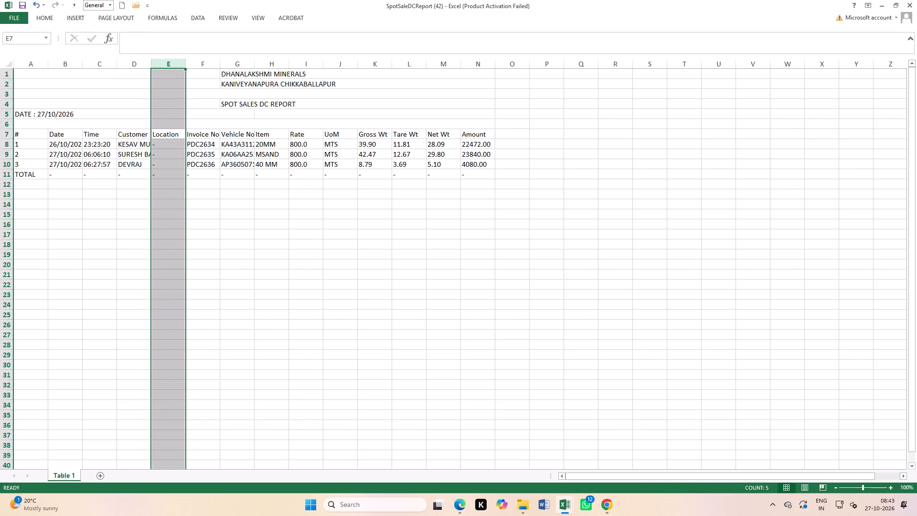
right_click(177, 154)
click(201, 226)
click(306, 255)
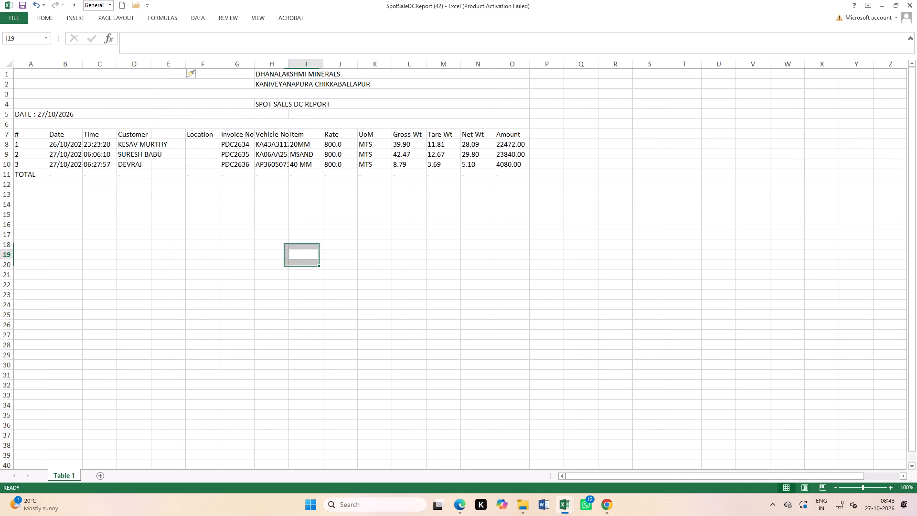
drag(166, 65, 207, 100)
right_click(180, 156)
click(213, 236)
click(322, 252)
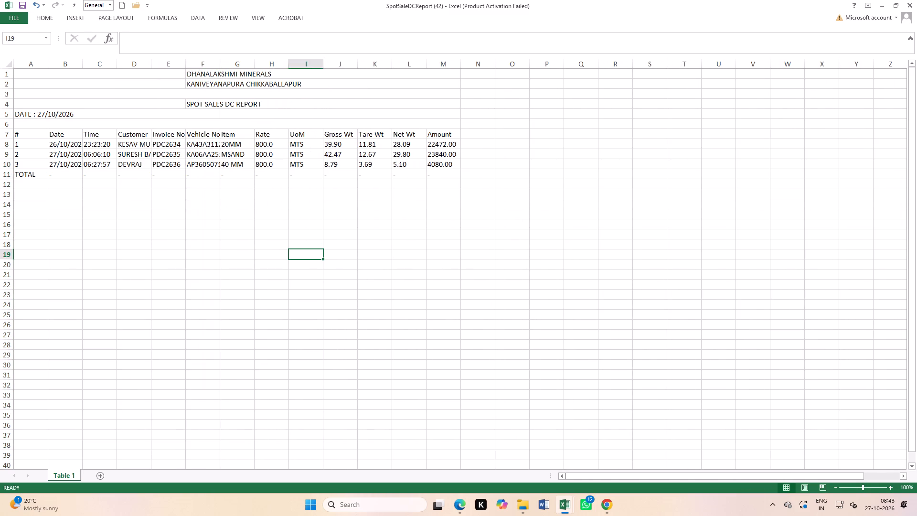
Delete the TOTAL row beneath the report's three sales entries.
click(0, 174)
right_click(81, 176)
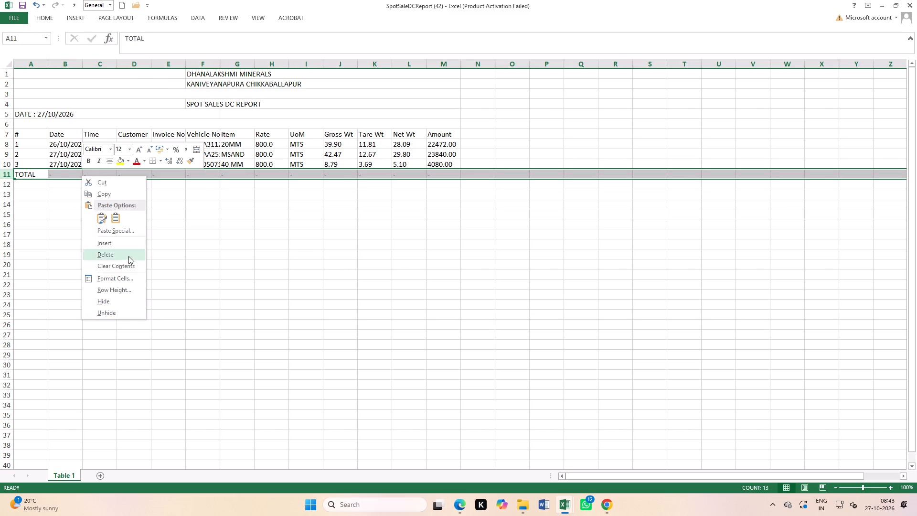
click(113, 252)
click(351, 265)
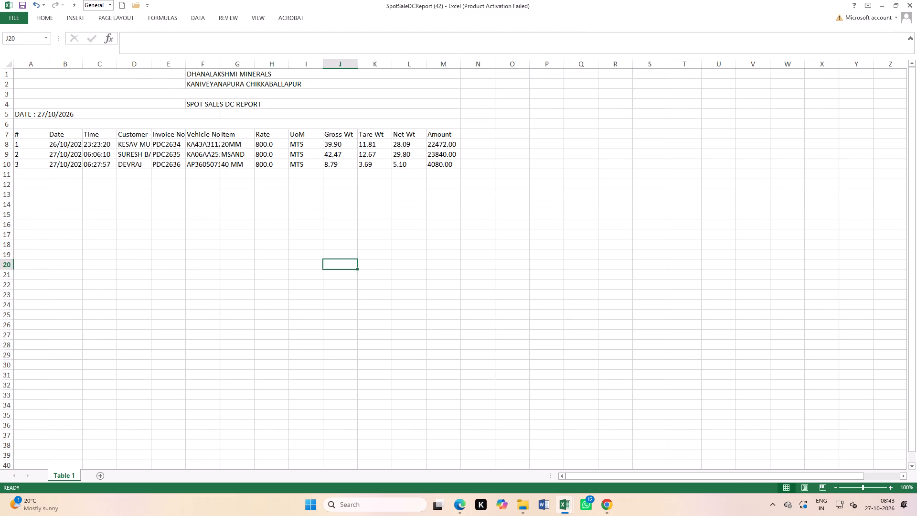
Autofit the Customer column to the width of its names.
double_click(152, 63)
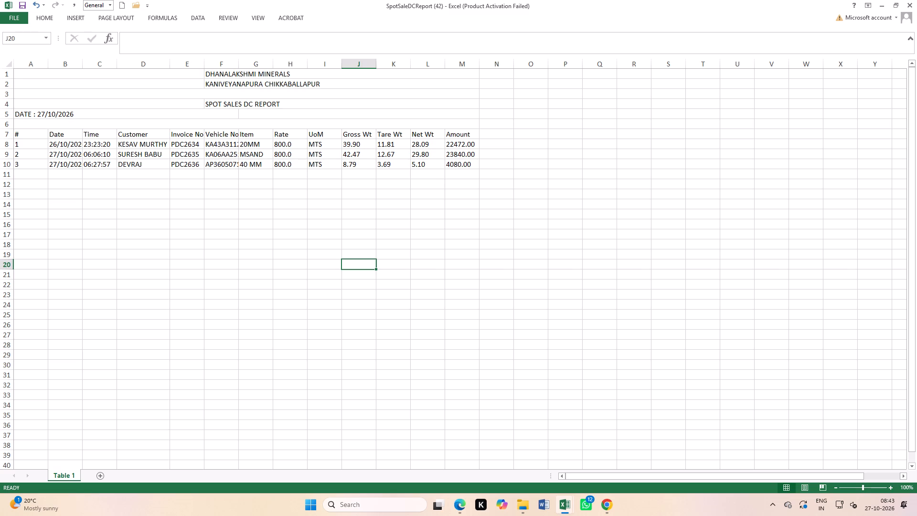
click(527, 241)
click(494, 190)
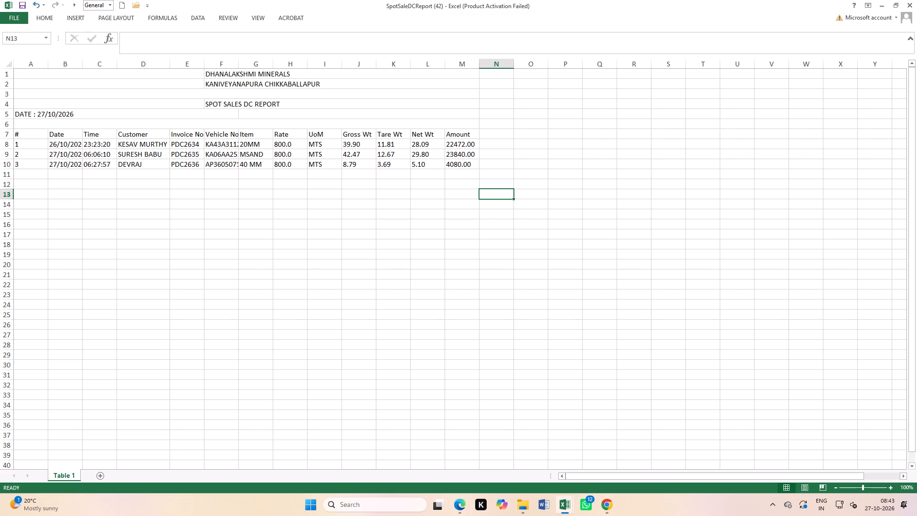
click(290, 145)
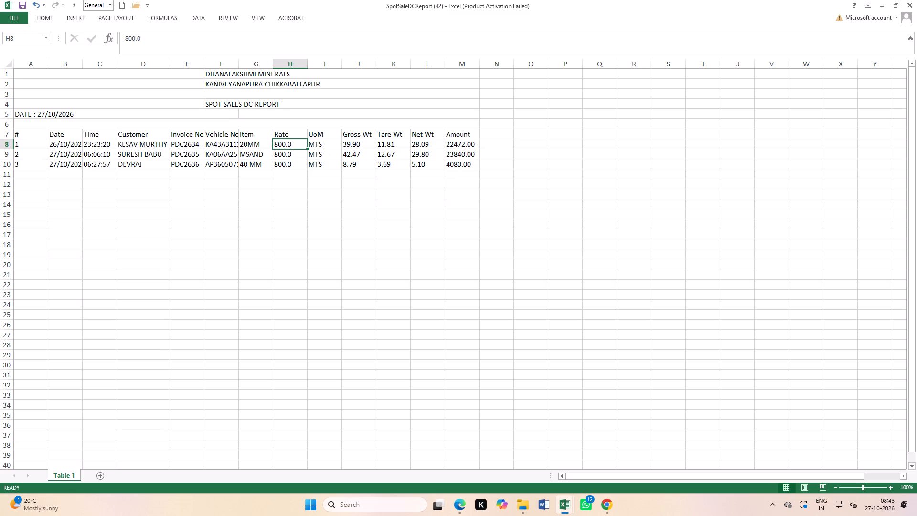
text(760)
key(Return)
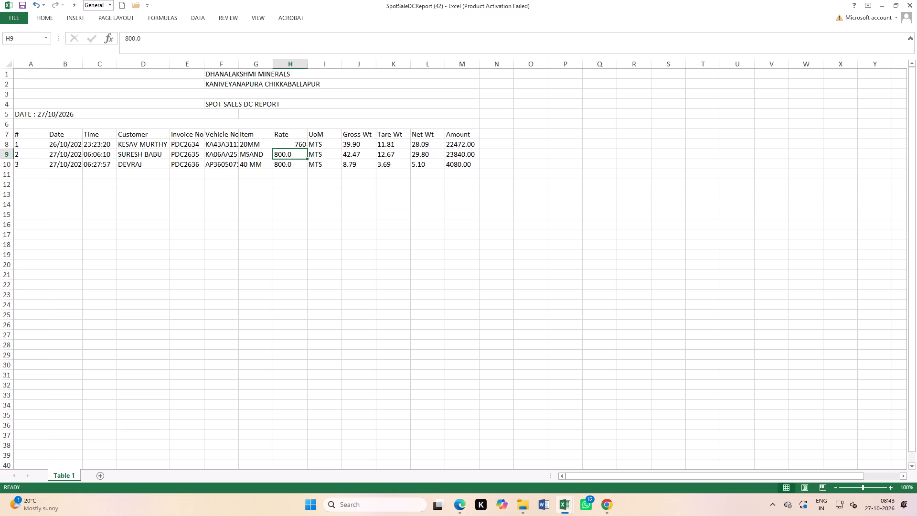
click(538, 191)
Replace the amount for invoice PDC2634 with a formula multiplying its rate in H8 by its net weight in L8.
click(472, 151)
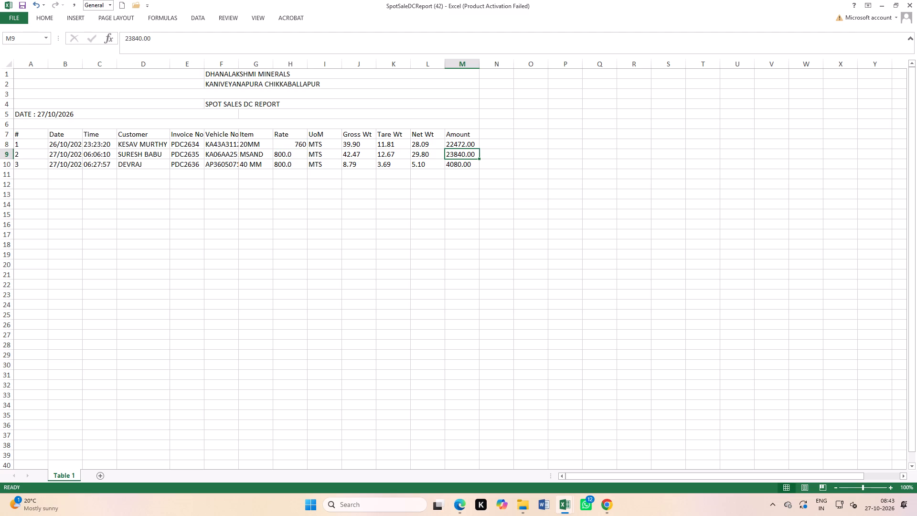
click(469, 145)
key(equal)
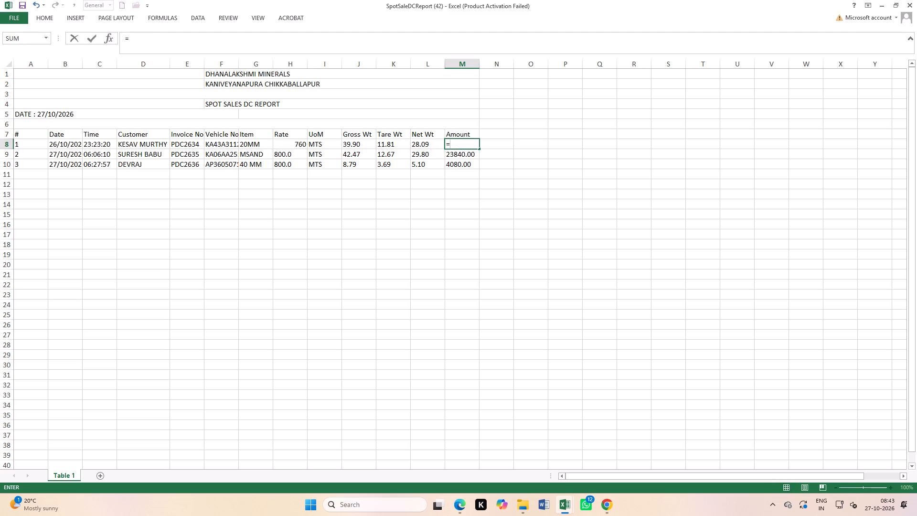
click(286, 144)
key(asterisk)
click(426, 142)
key(Return)
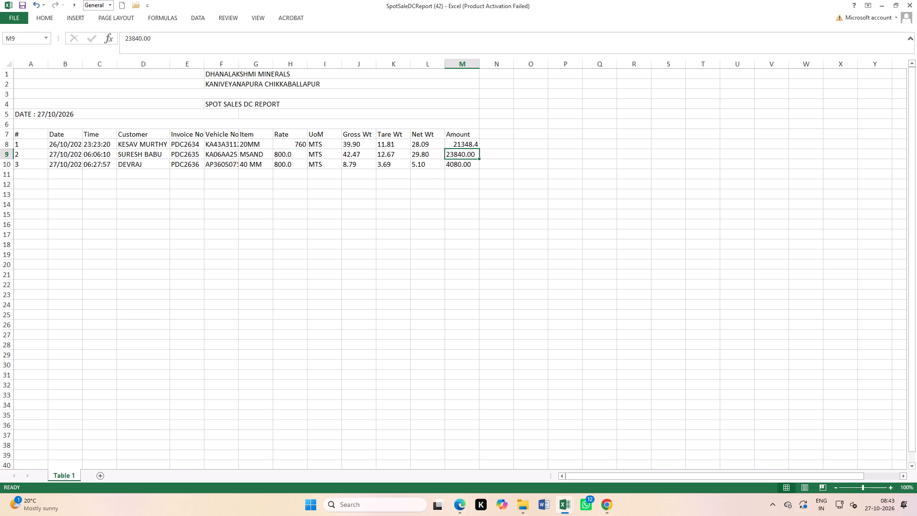
Enter 21350, 23840 and 4080 in M11 to M13 below the Amount column and select the three figures to check their sum.
click(560, 207)
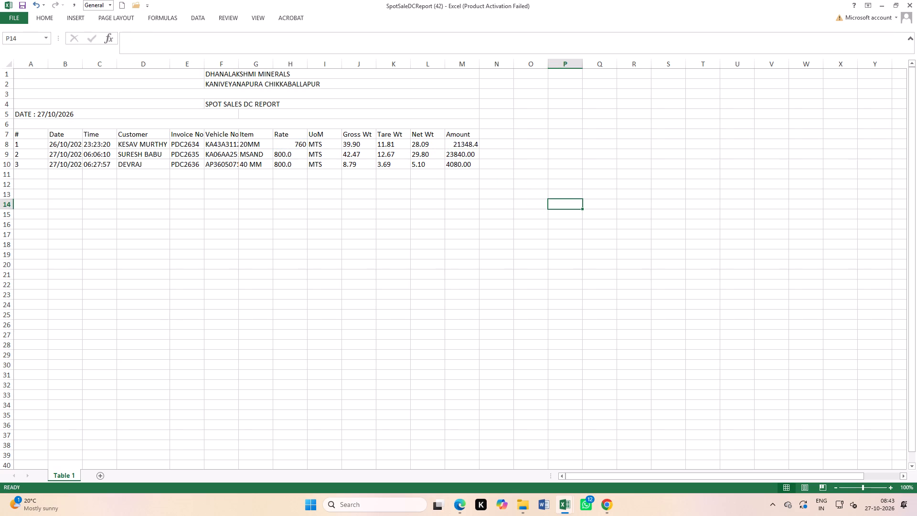
click(470, 178)
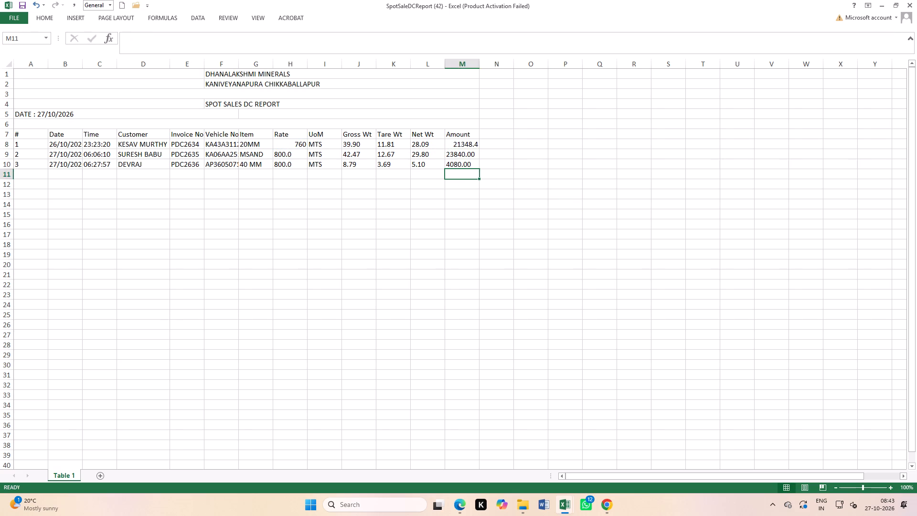
text(21350)
key(Return)
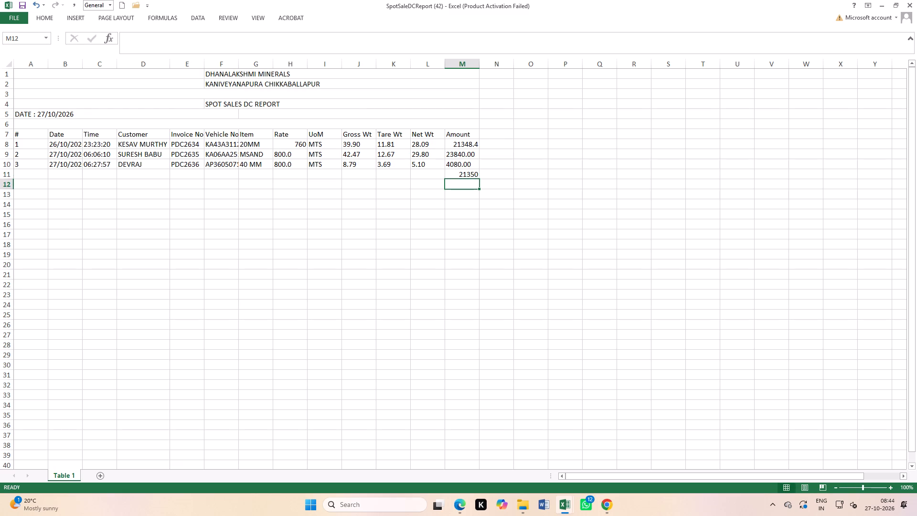
text(23)
text(840)
key(Return)
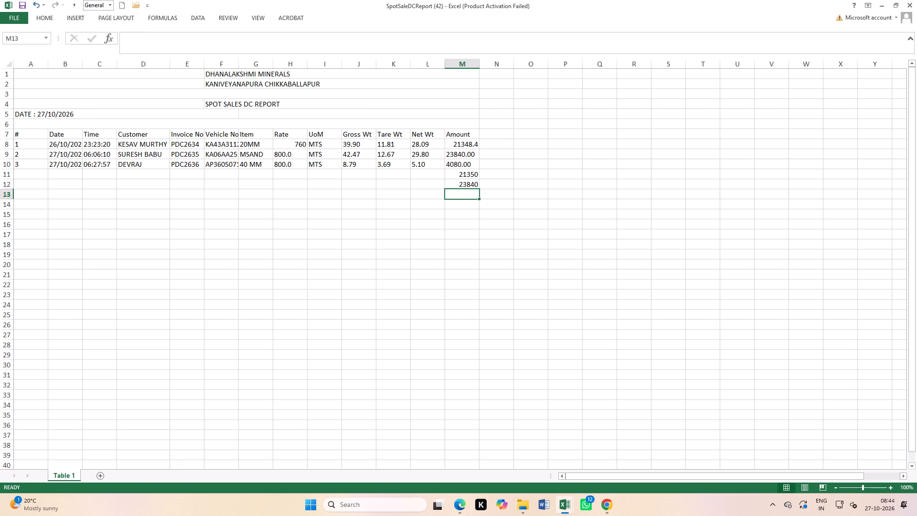
text(4080)
key(Return)
drag(473, 174, 473, 194)
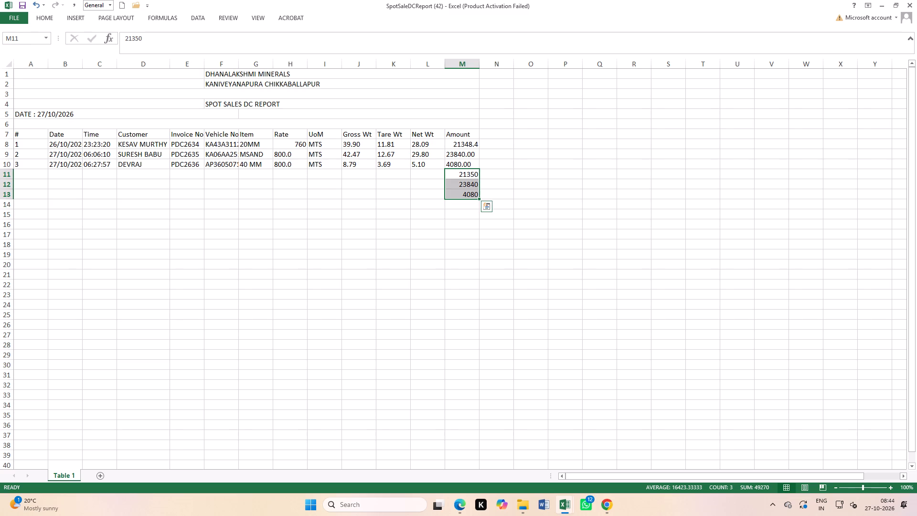
Change the figure in M12 to 23800 and select M11 to M13 to recheck the sum of the three figures.
click(469, 186)
double_click(473, 183)
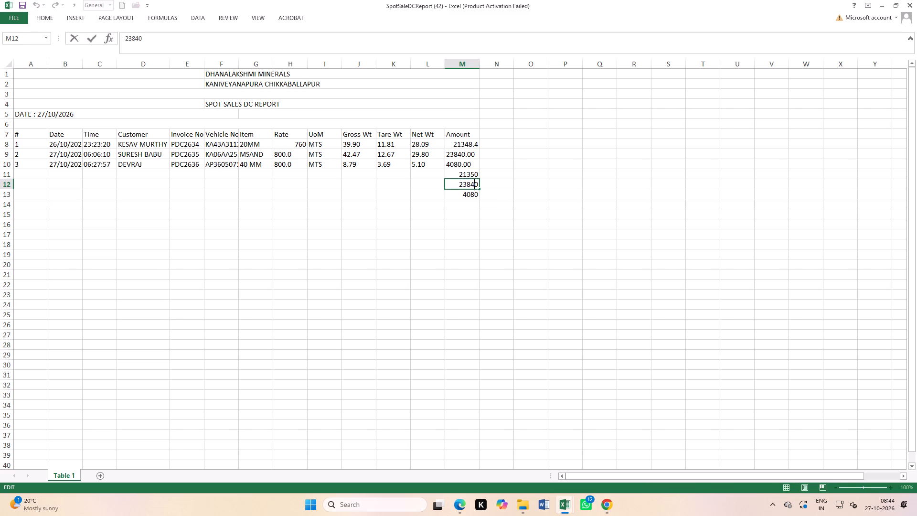
key(Left)
key(BackSpace)
key(8)
key(Right)
key(Right)
key(BackSpace)
key(BackSpace)
click(625, 224)
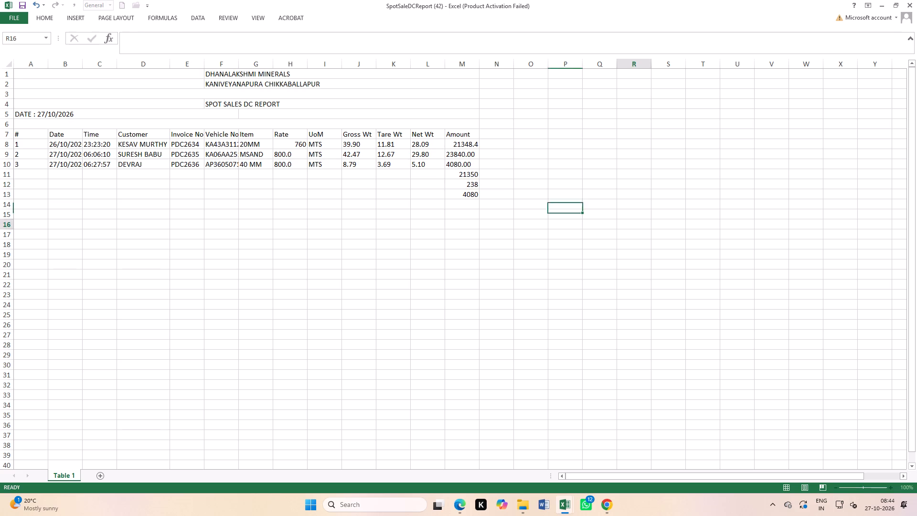
double_click(477, 185)
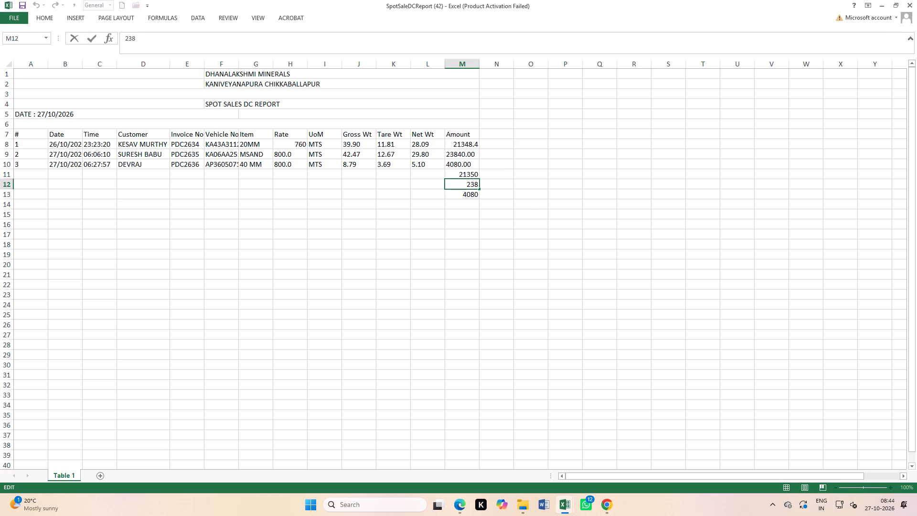
text(00)
click(542, 204)
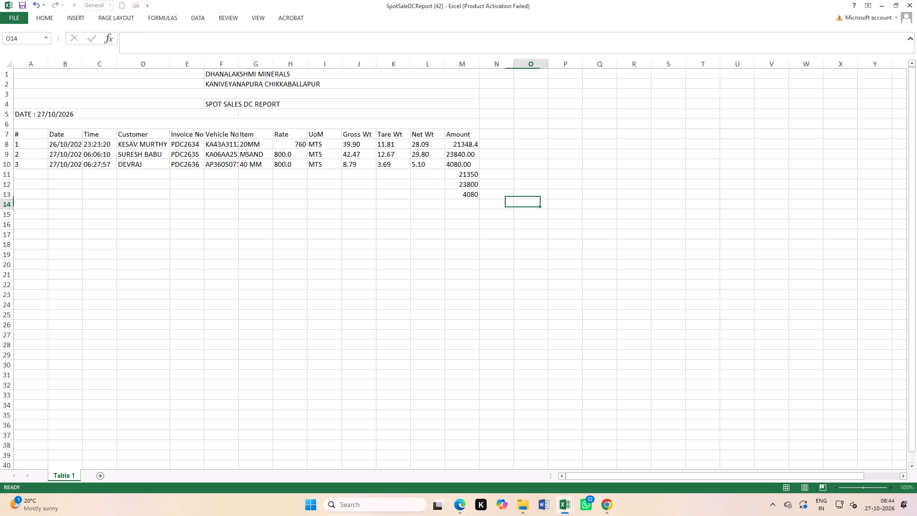
drag(471, 172, 473, 199)
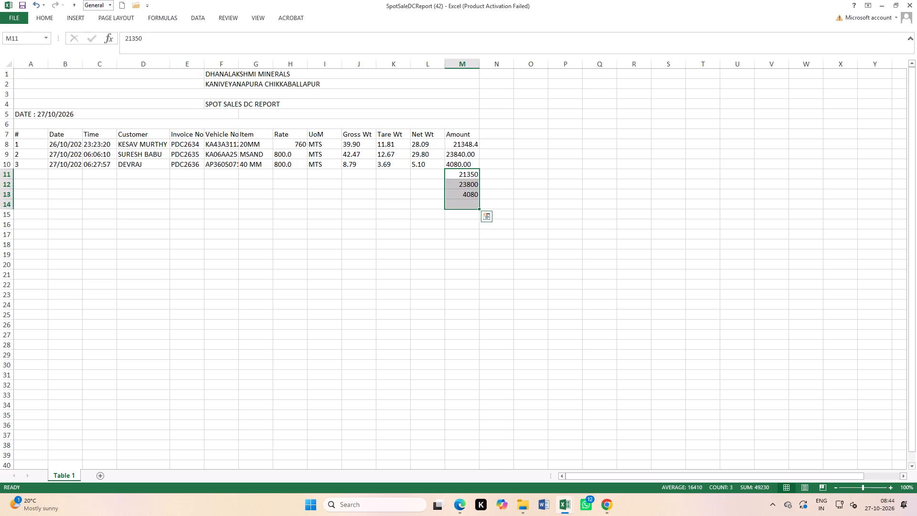
click(579, 220)
drag(464, 176, 465, 198)
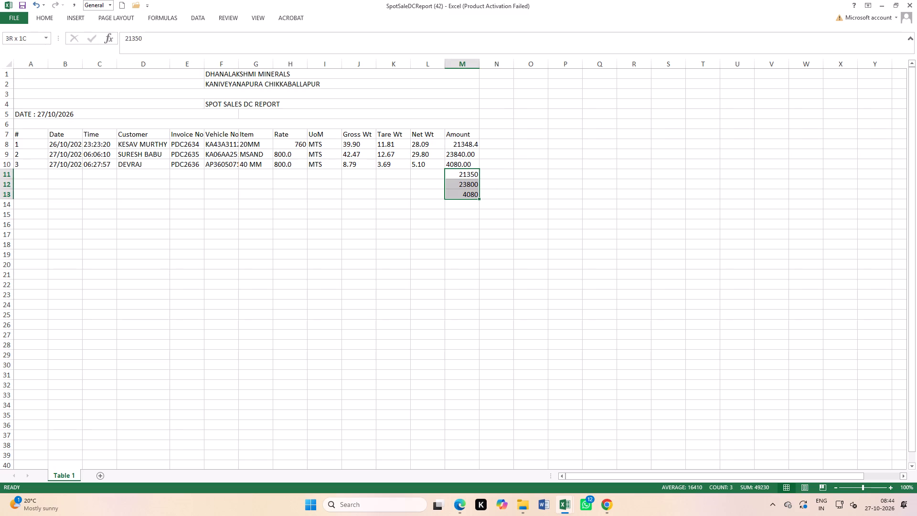
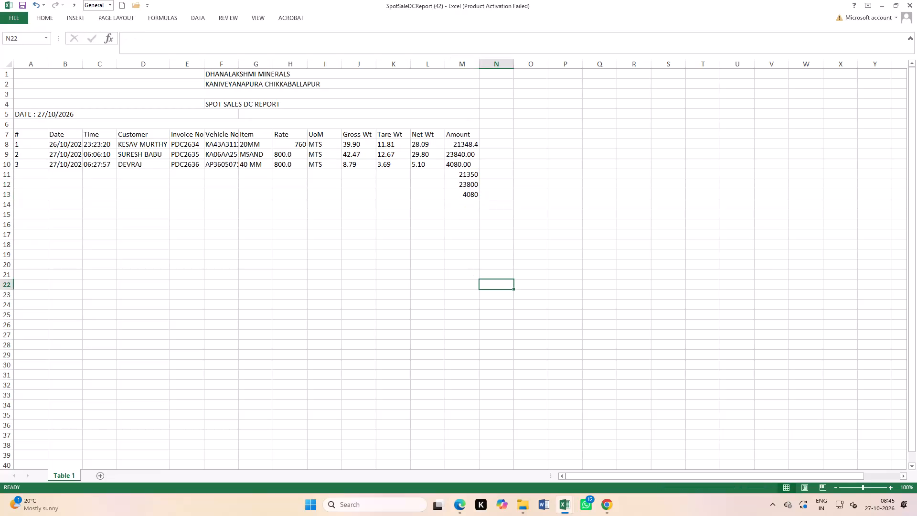
Enter the deductions -5450 and -200 in M14 and M15 and select M11 to M15 to check their sum.
click(464, 205)
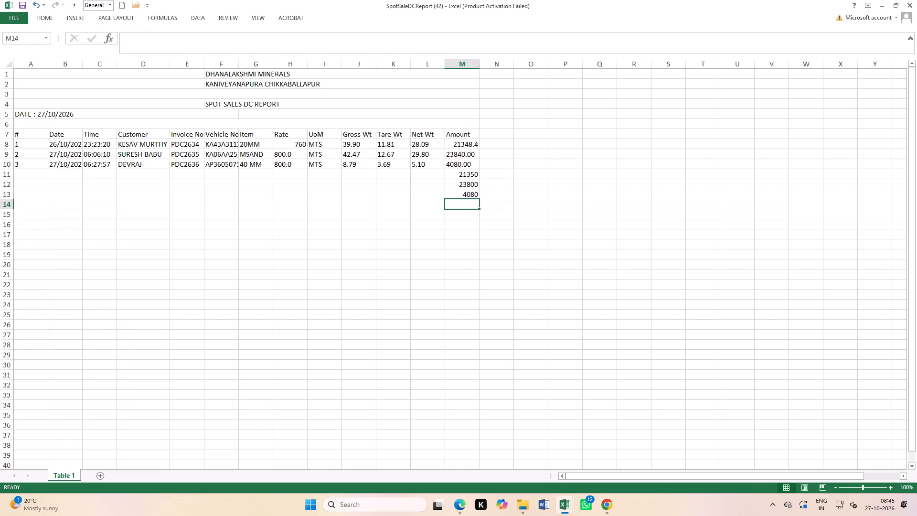
text(-5450)
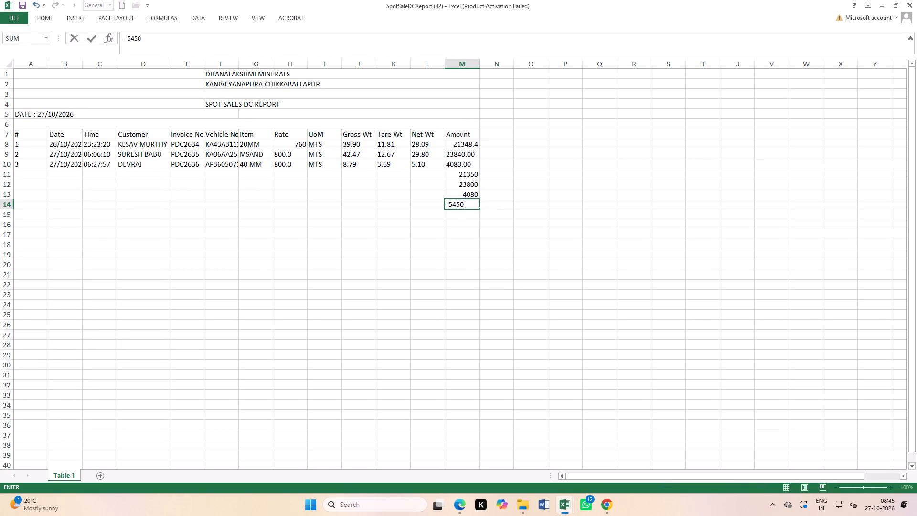
key(Return)
key(minus)
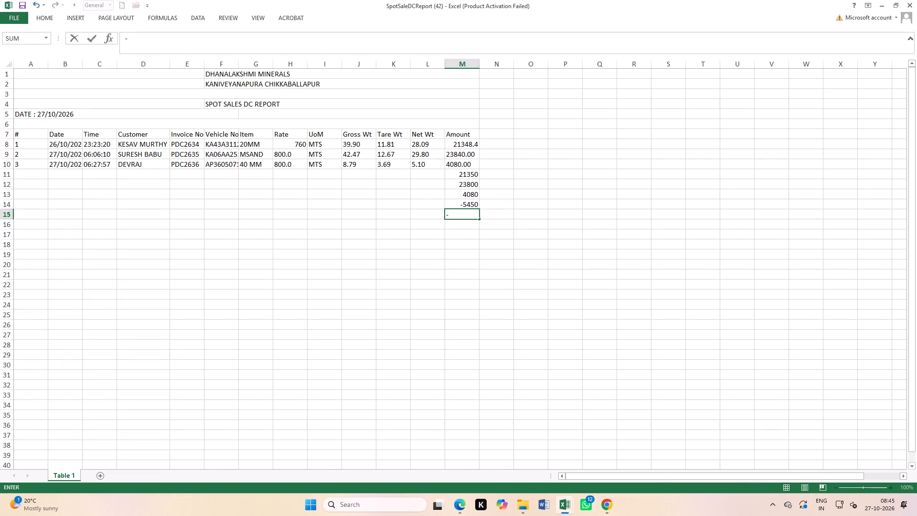
text(200)
key(Return)
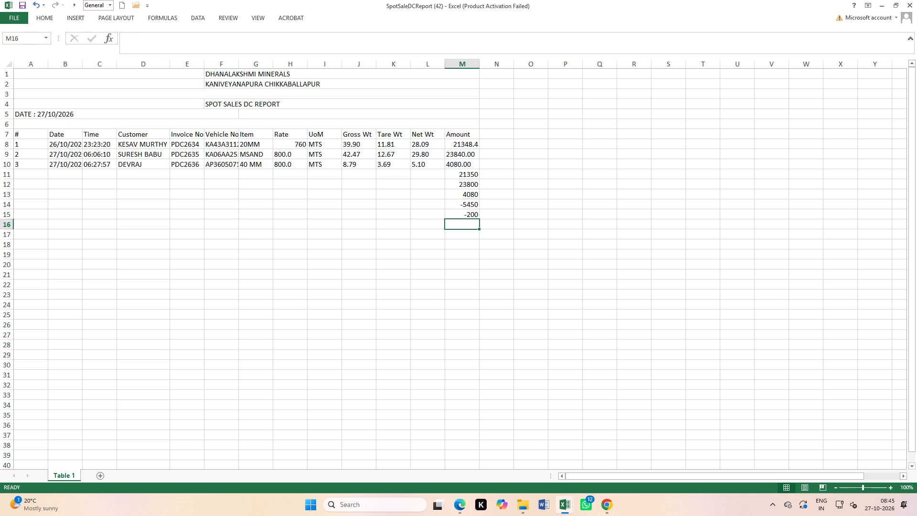
drag(458, 176, 464, 217)
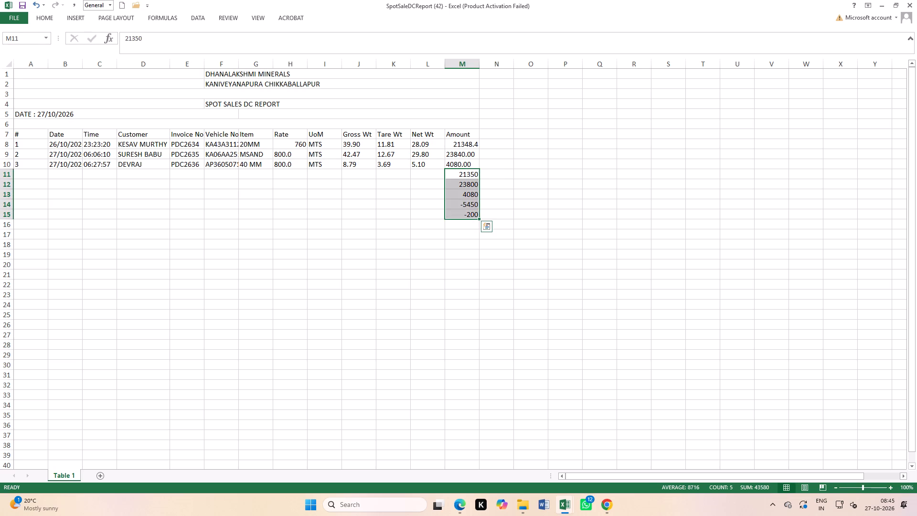
Add a further deduction of -5500 in M16 and select M11 to M16 to recheck the sum.
click(459, 222)
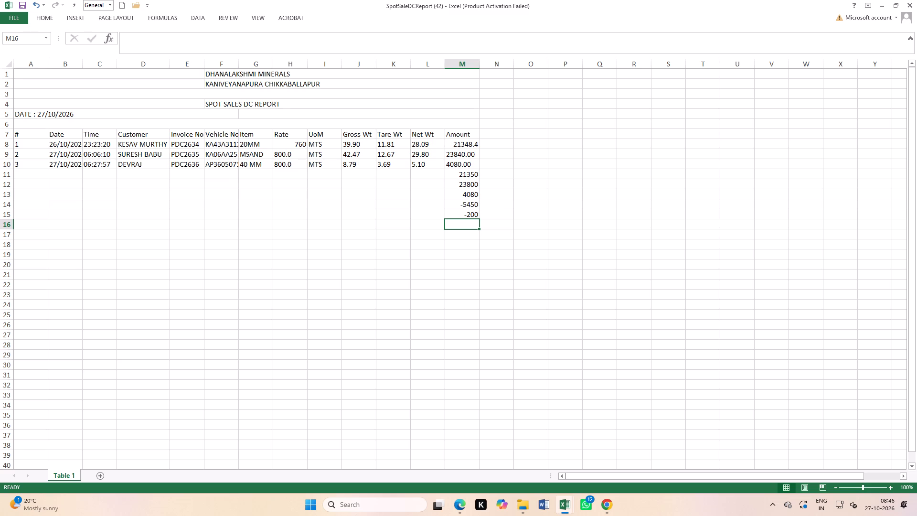
text(-5500)
key(Return)
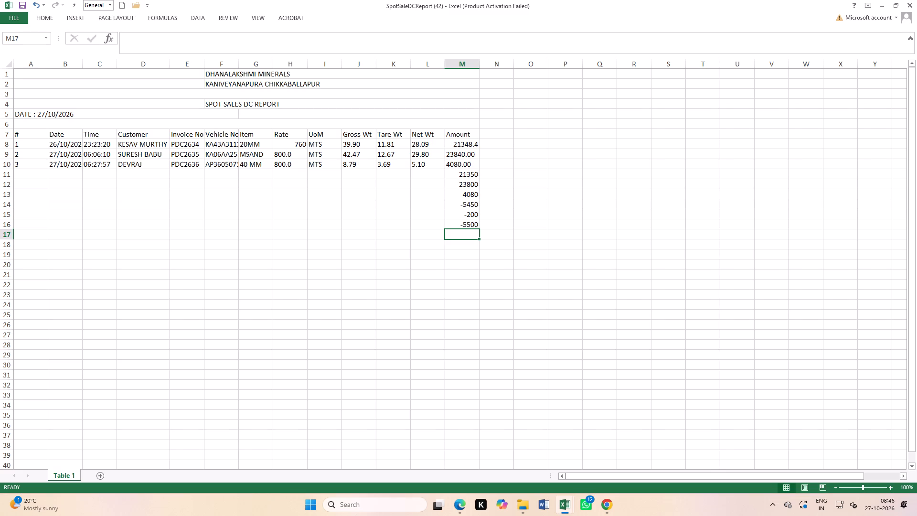
drag(468, 176, 476, 225)
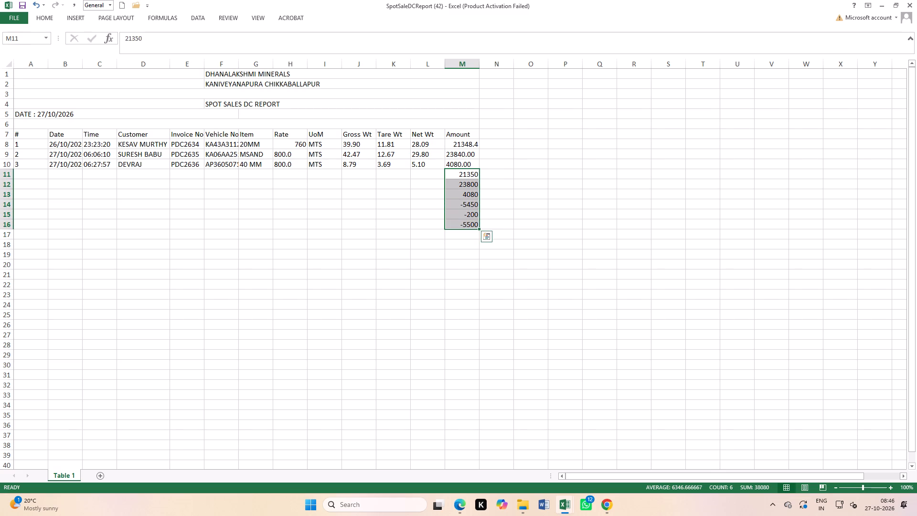
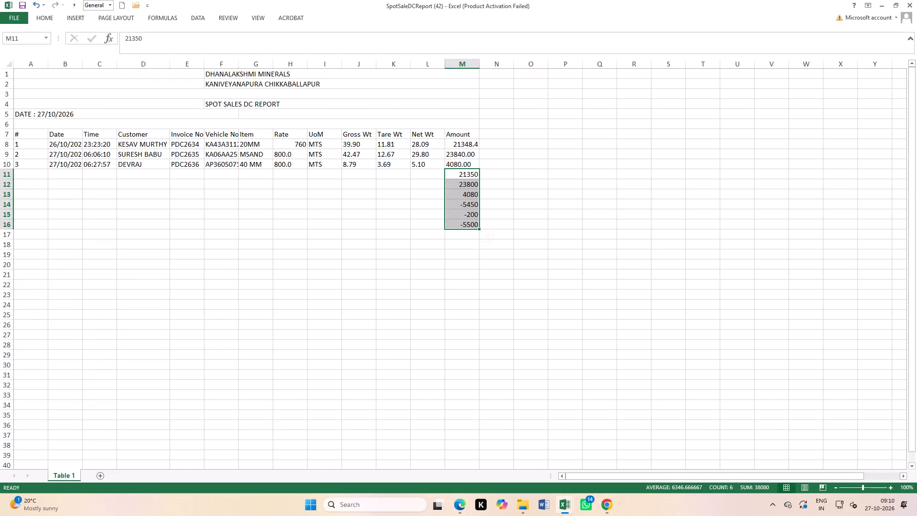
Switch to File Explorer and open the DIESEL OCT workbook from the OCTOBER folder.
scroll(423, 364, down, 6)
click(524, 510)
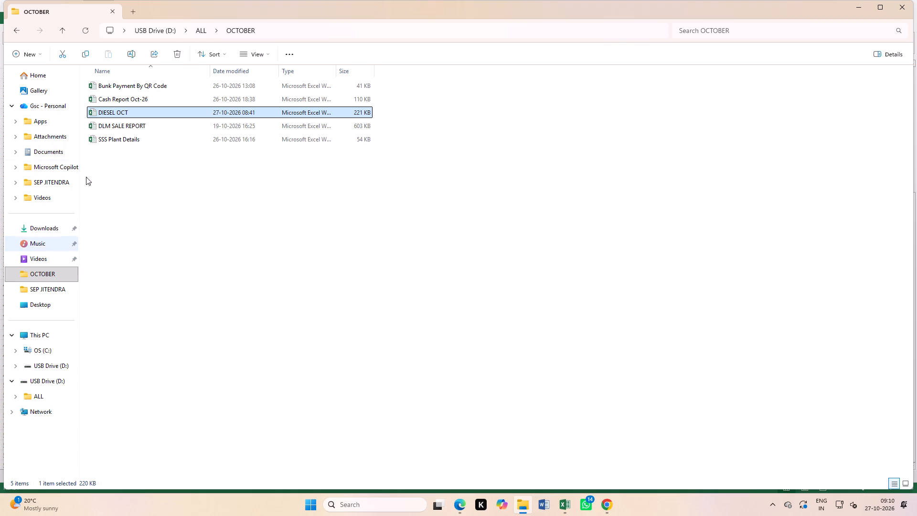
click(119, 108)
click(178, 169)
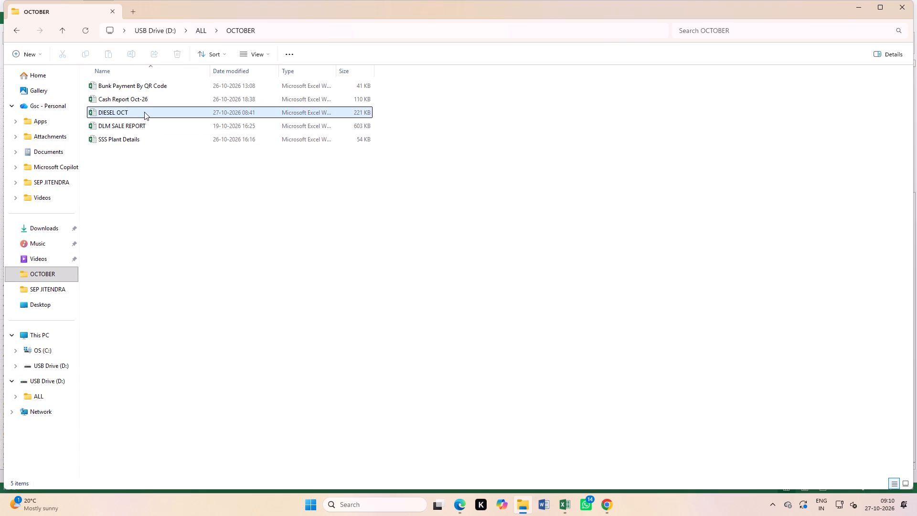
double_click(144, 111)
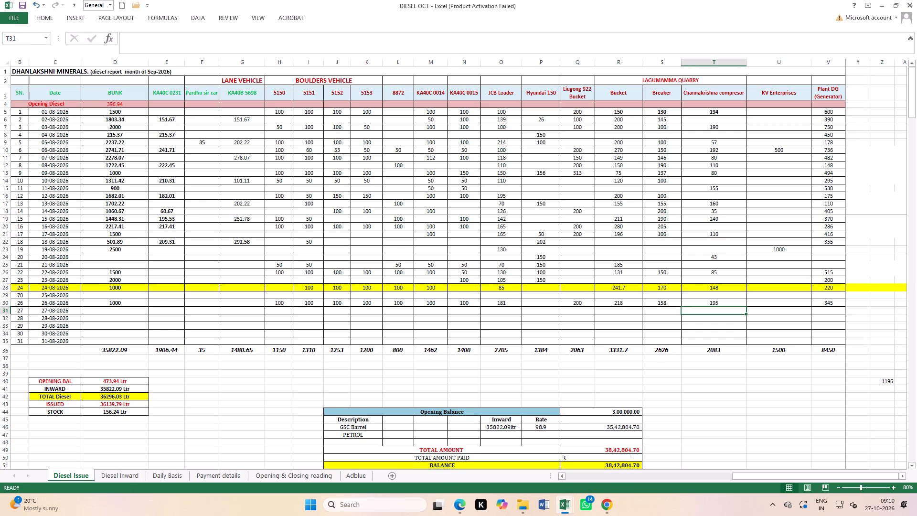
On the Diesel Inward sheet, fill A56 from the date above and change it to 26-10-2026.
click(127, 476)
scroll(260, 328, down, 6)
click(125, 298)
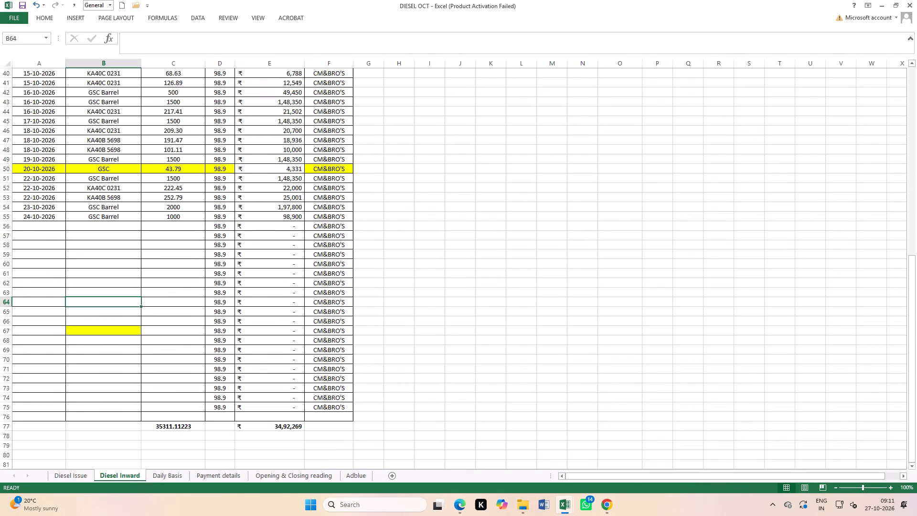
click(61, 276)
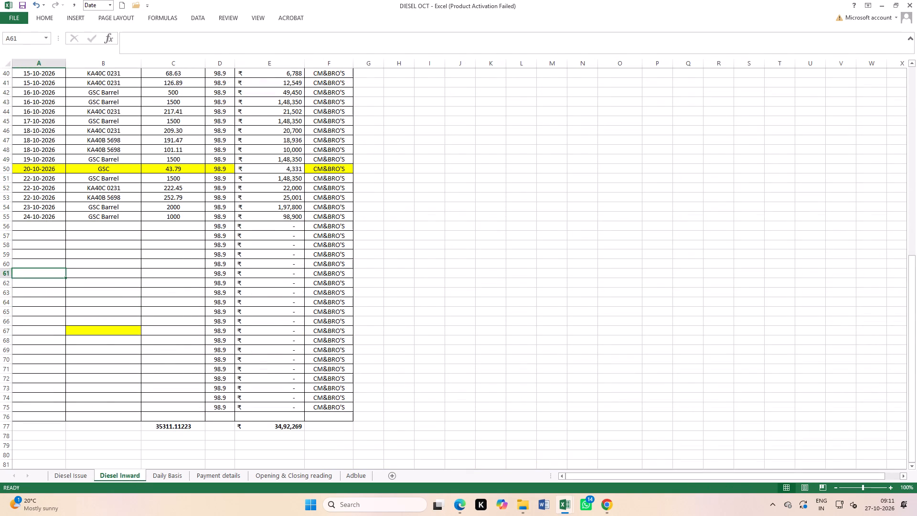
click(45, 228)
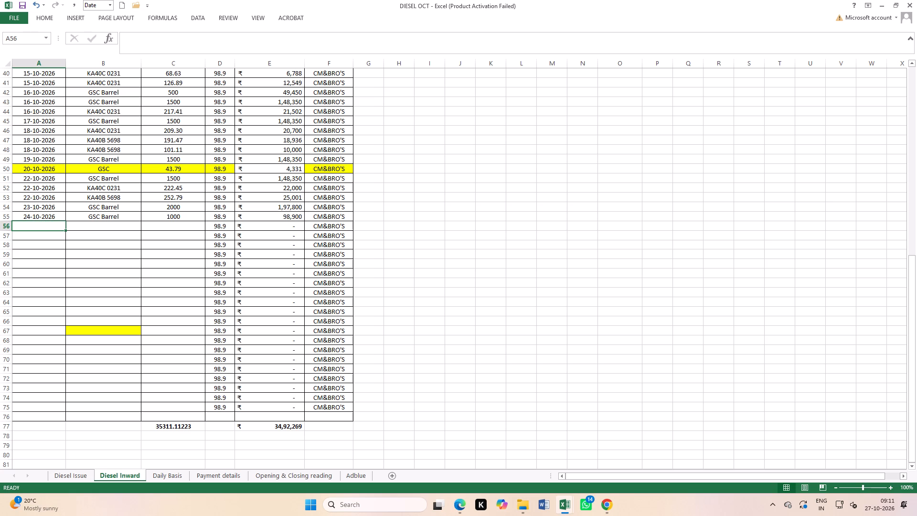
key(ctrl+d)
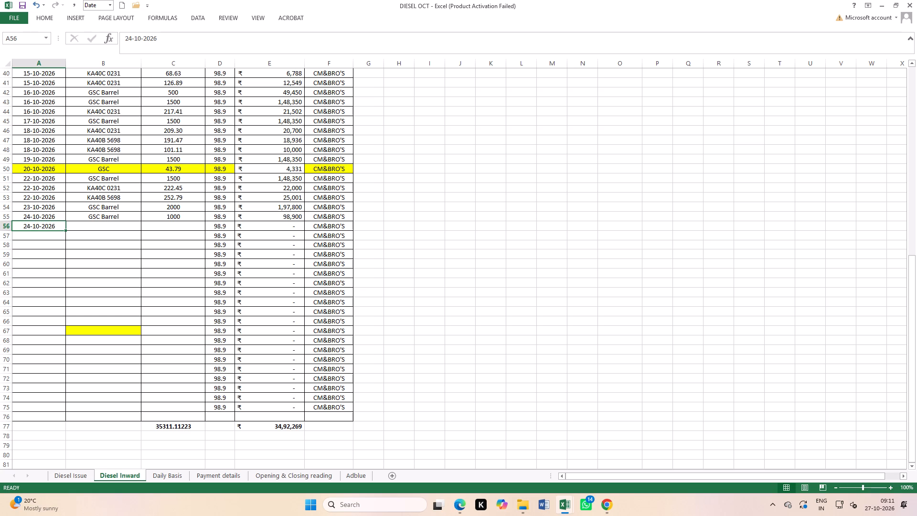
double_click(30, 228)
key(BackSpace)
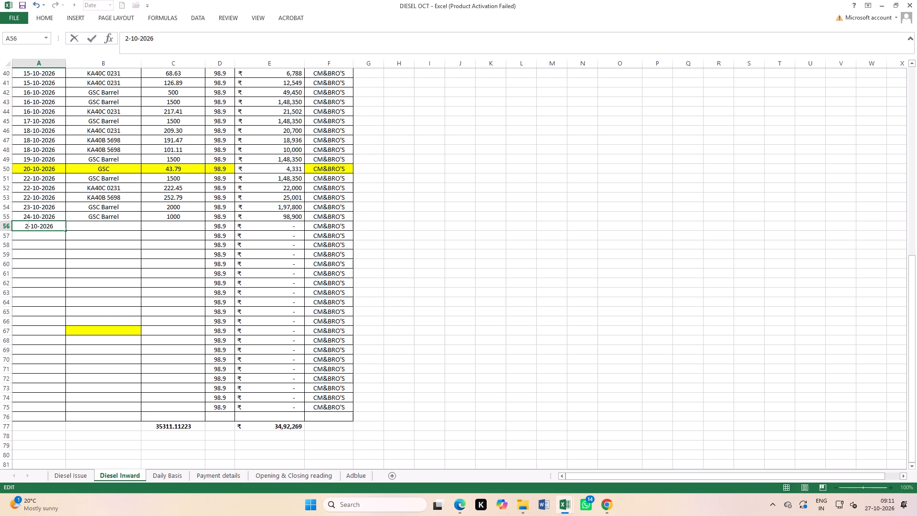
key(6)
click(105, 251)
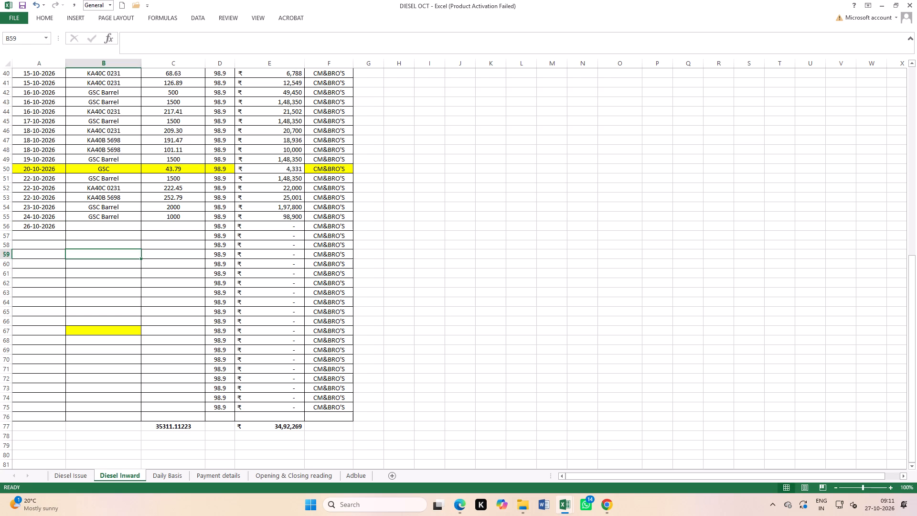
Complete the row 56 entry by filling GSC Barrel down into B56 and entering the quantity 1000 in C56.
click(96, 222)
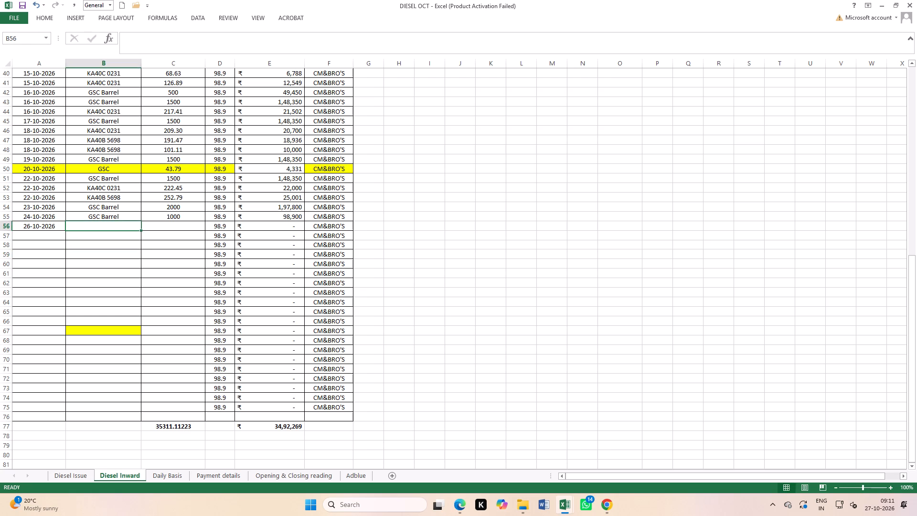
key(ctrl+d)
click(163, 226)
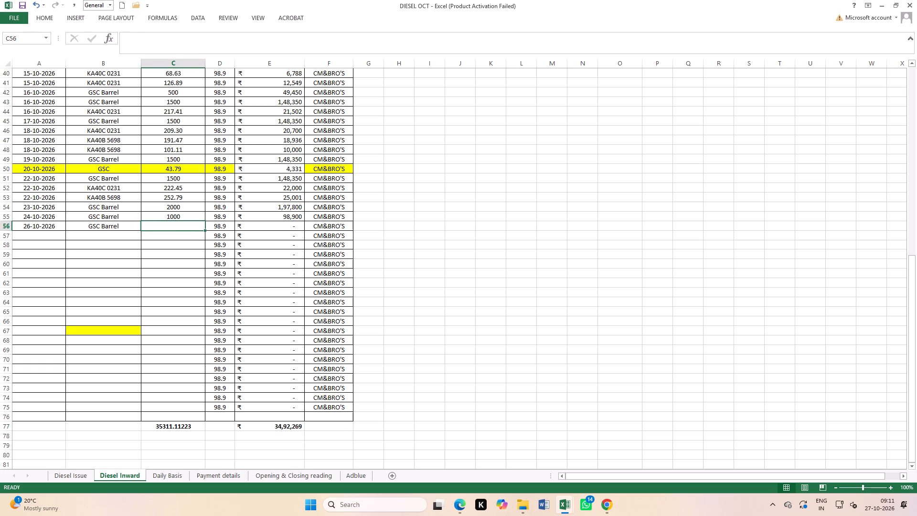
text(1000)
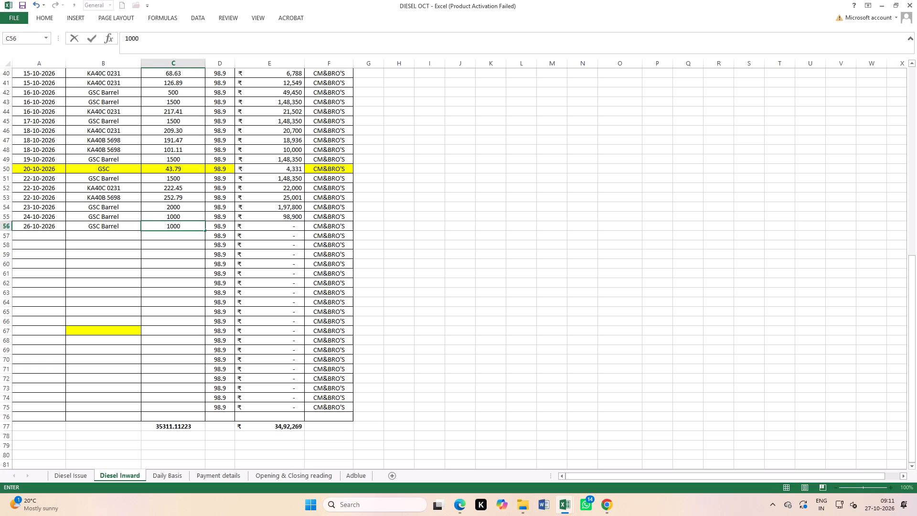
key(Right)
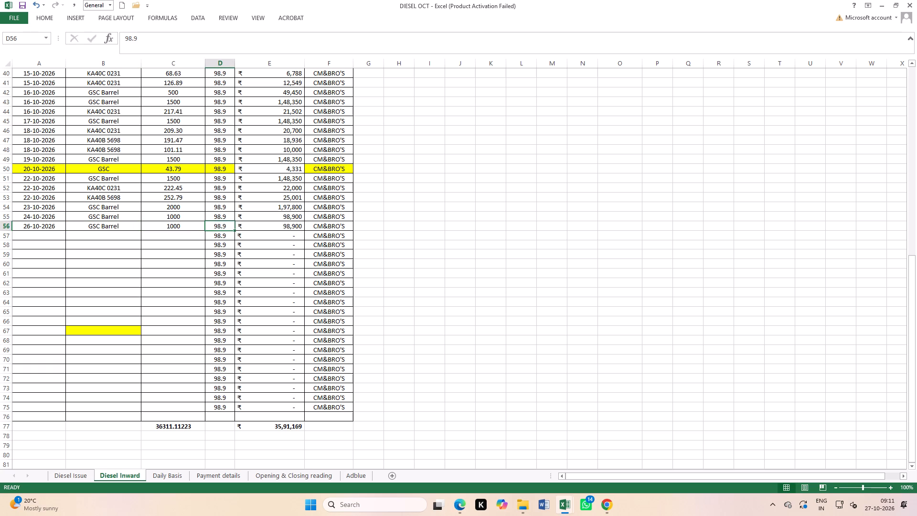
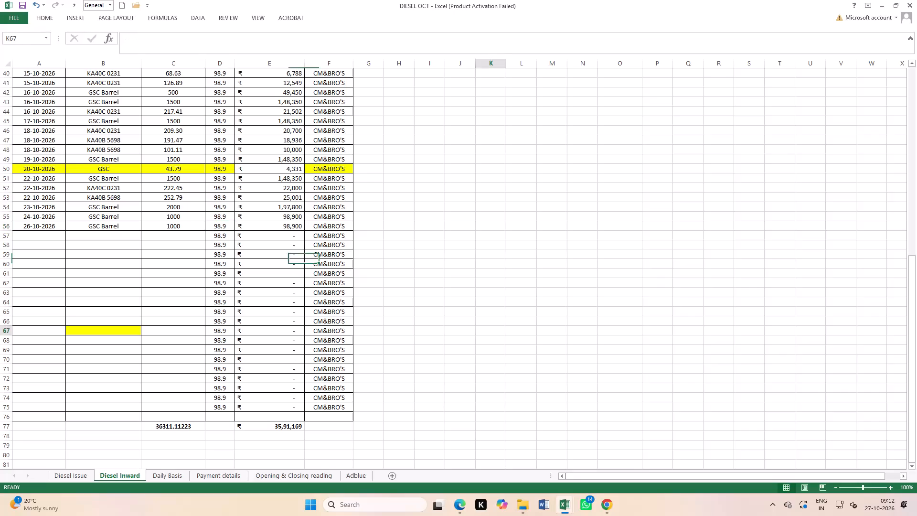
Save the DIESEL OCT workbook.
double_click(22, 6)
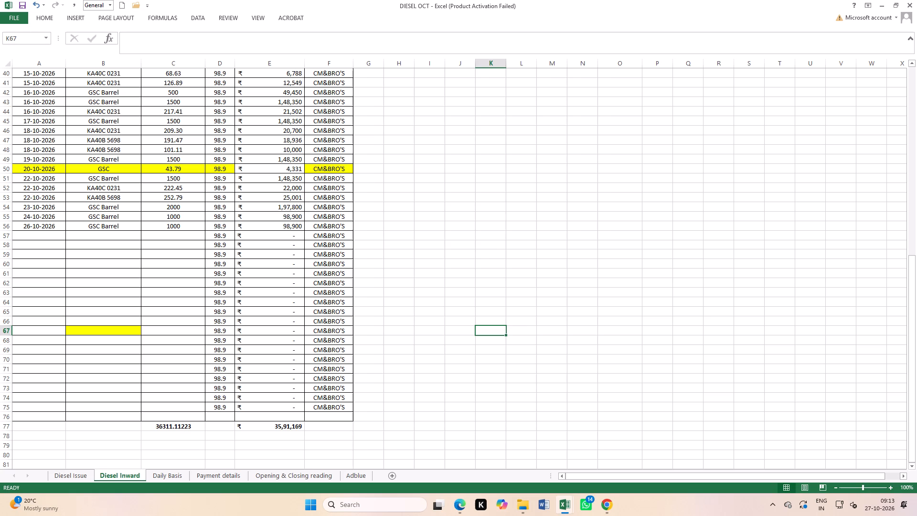
Insert a blank row 56 on the Diesel Inward sheet, above the 26-10-2026 GSC Barrel entry.
click(0, 225)
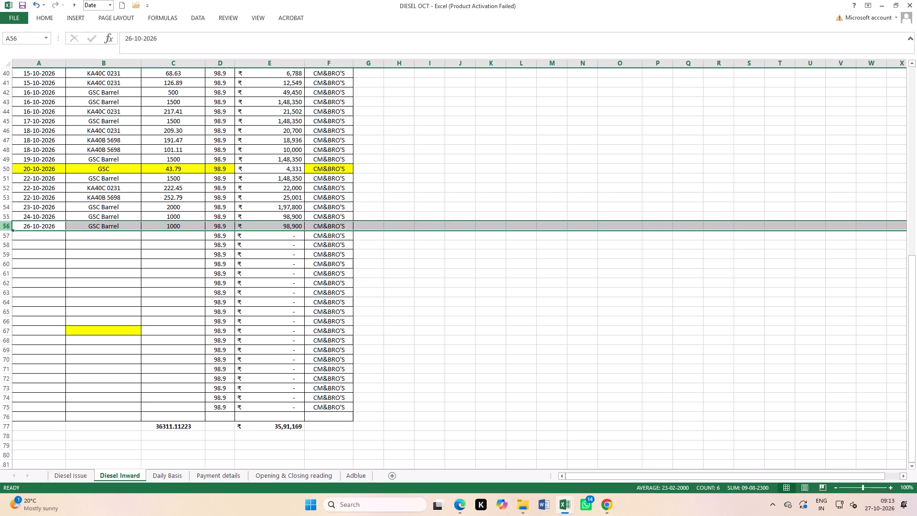
key(ctrl+plus)
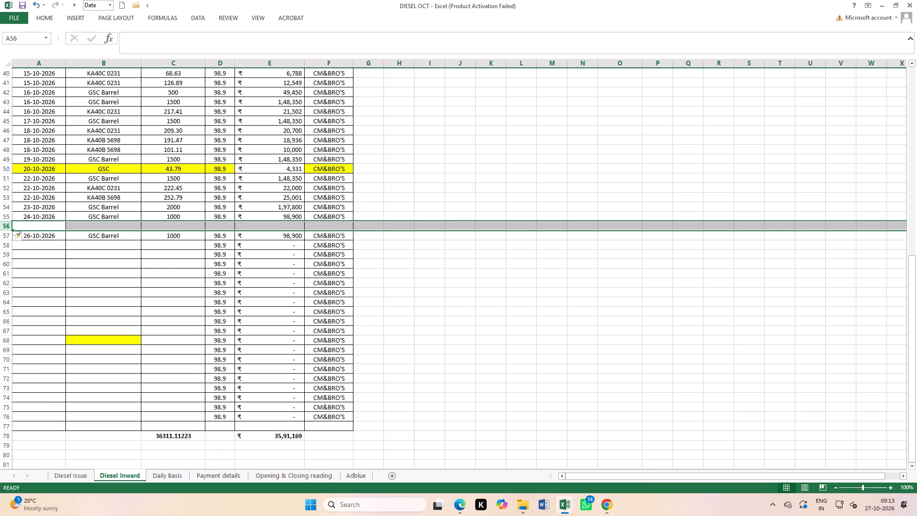
click(71, 257)
drag(42, 190, 42, 189)
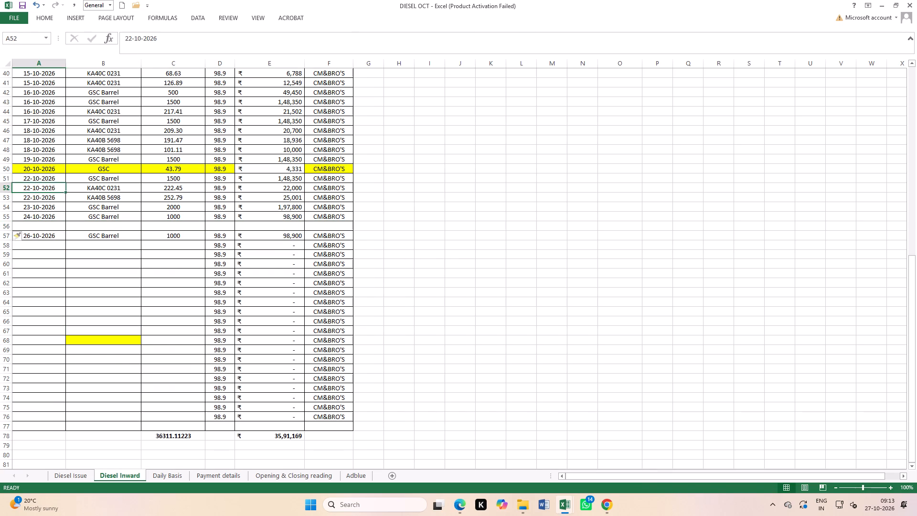
drag(42, 189, 99, 184)
right_click(100, 185)
click(114, 201)
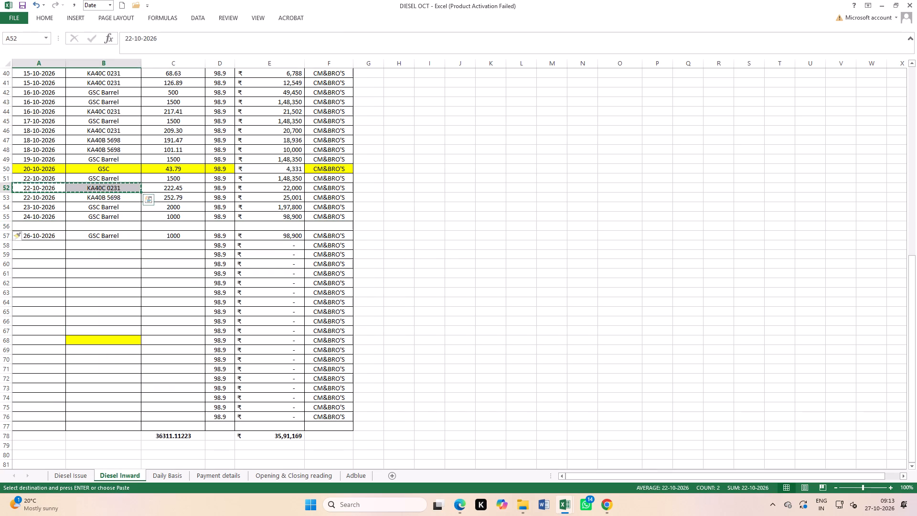
click(41, 227)
right_click(40, 226)
click(61, 265)
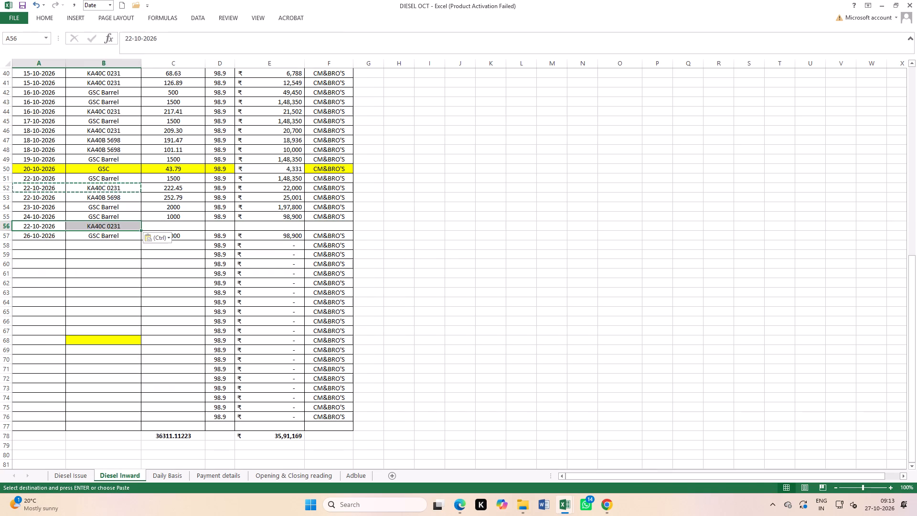
click(40, 258)
click(40, 223)
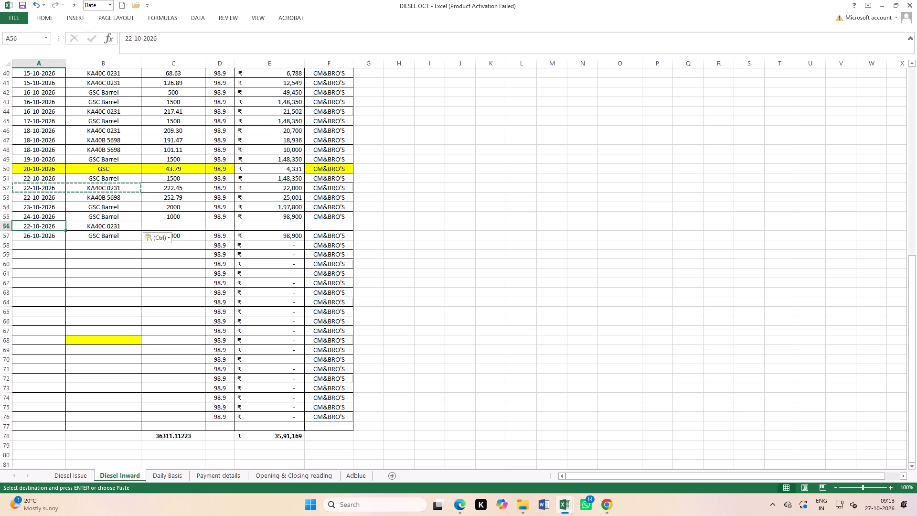
key(ctrl+d)
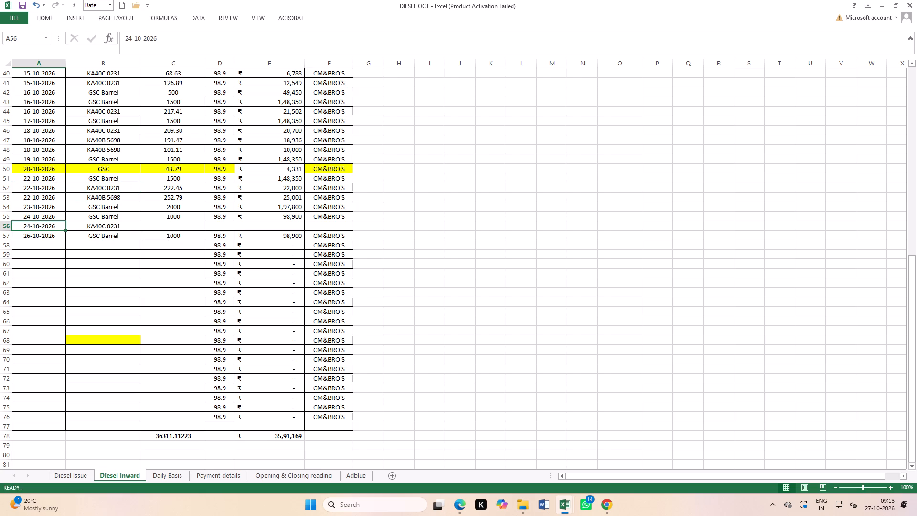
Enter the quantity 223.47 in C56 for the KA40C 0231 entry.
click(177, 229)
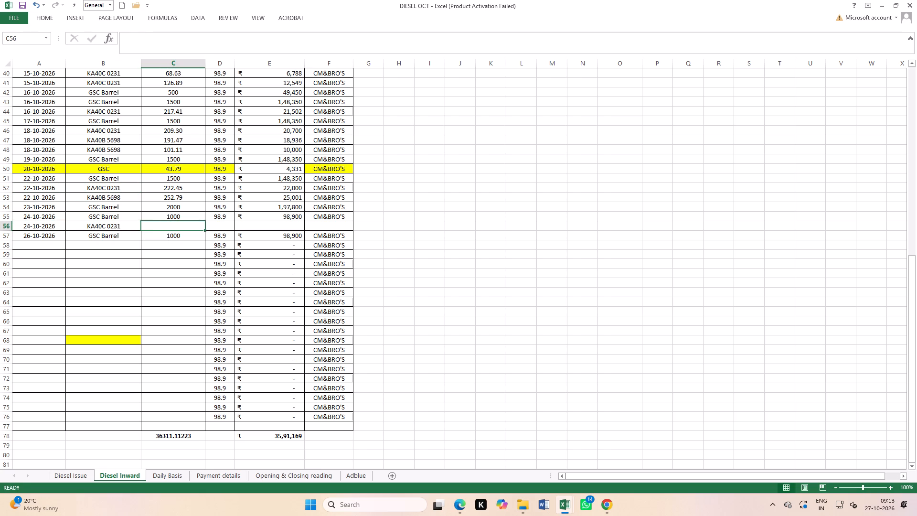
text(223.47)
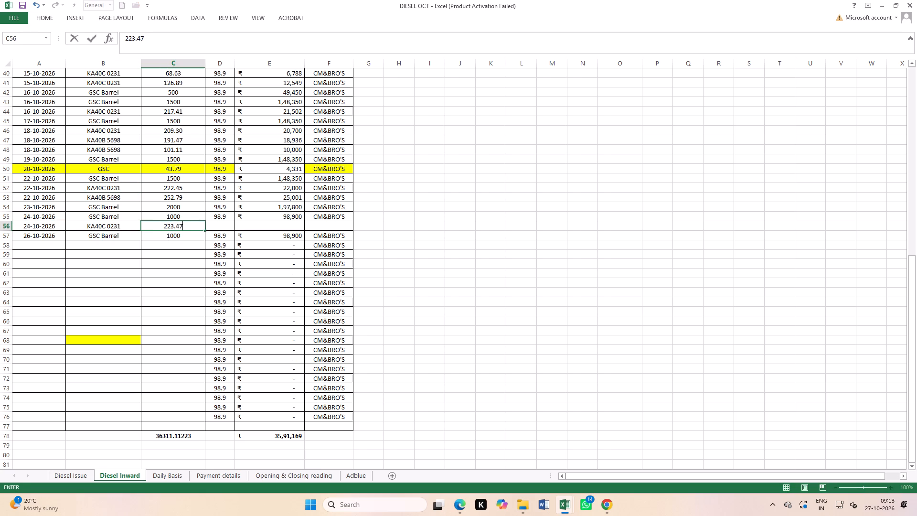
drag(331, 255, 331, 259)
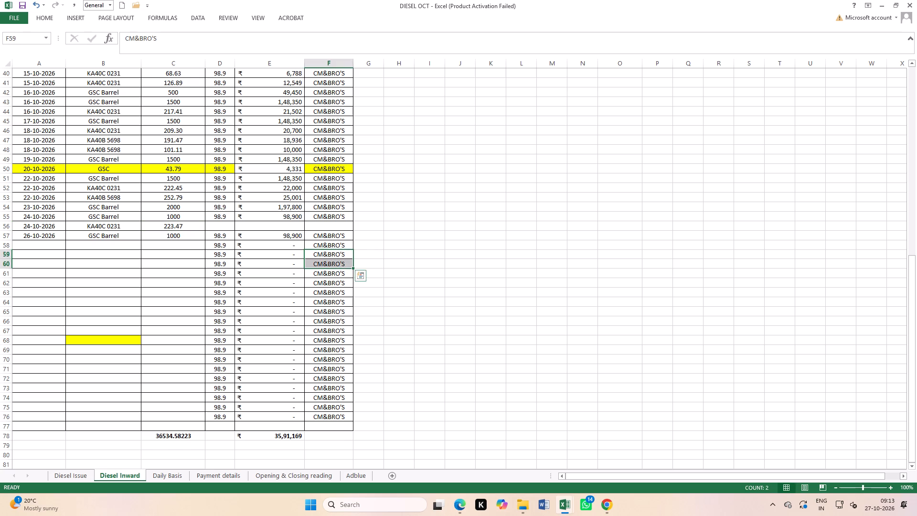
Fill the rate, amount and supplier cells D55:F55 down into row 56.
click(293, 216)
click(257, 238)
drag(220, 218, 313, 222)
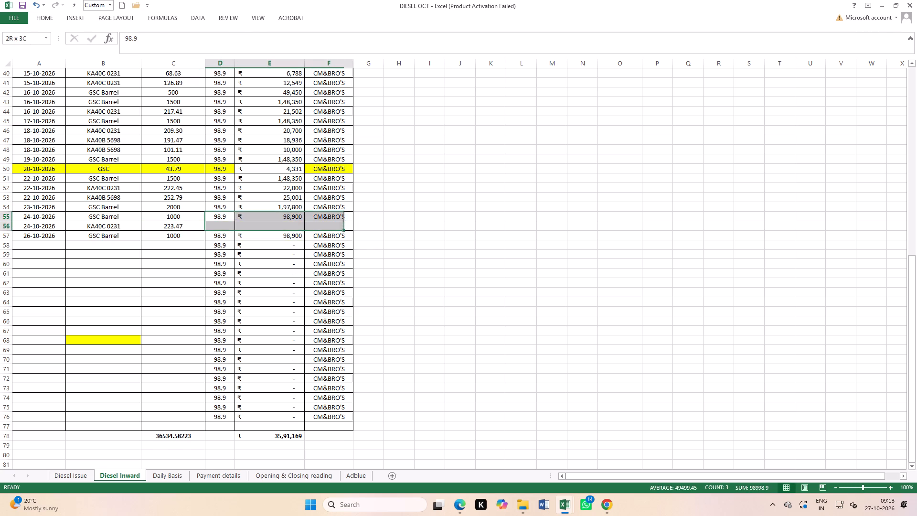
drag(313, 222, 337, 218)
drag(352, 220, 353, 232)
click(403, 271)
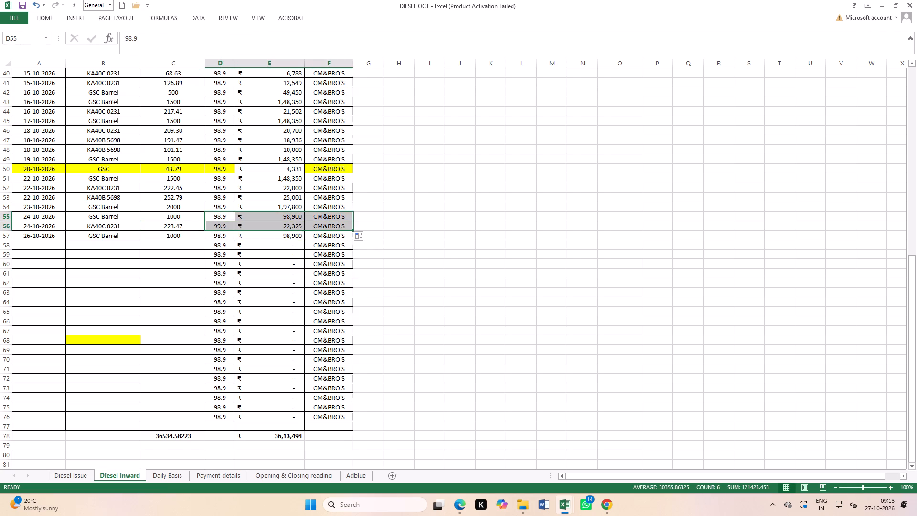
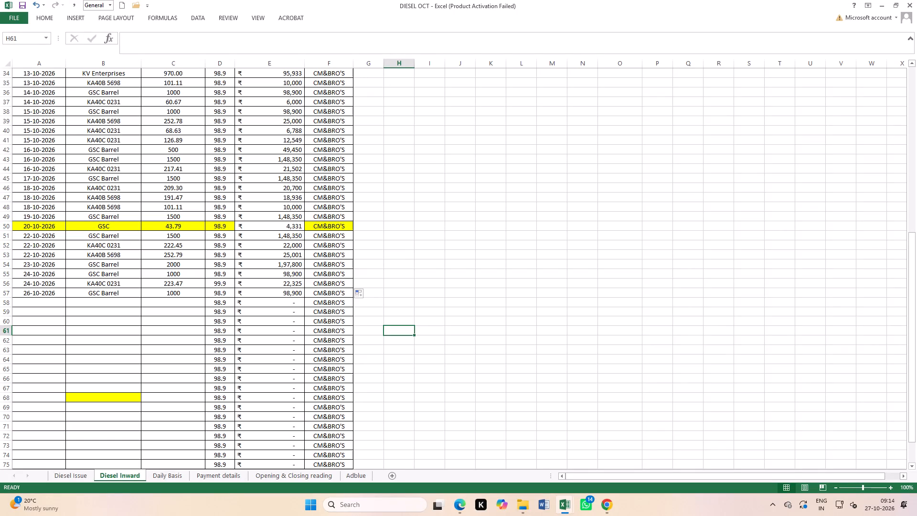
click(96, 258)
right_click(96, 257)
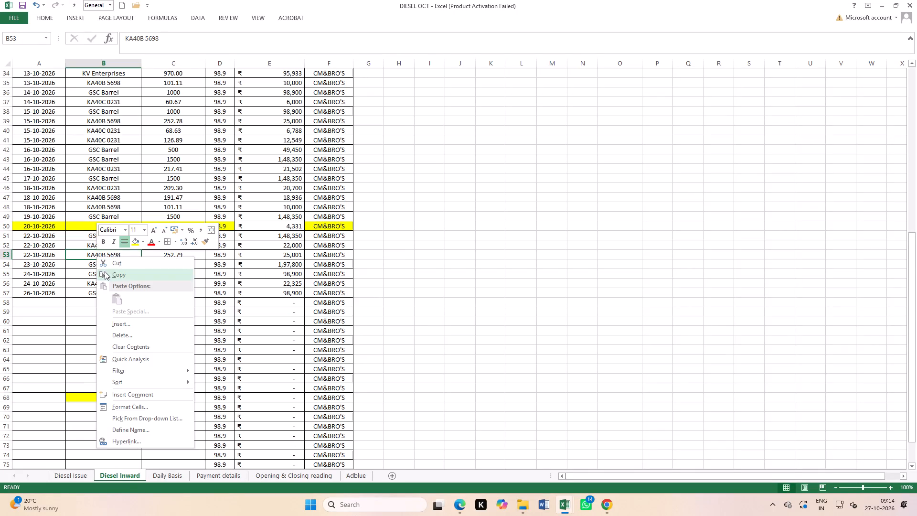
click(110, 275)
click(105, 303)
right_click(105, 303)
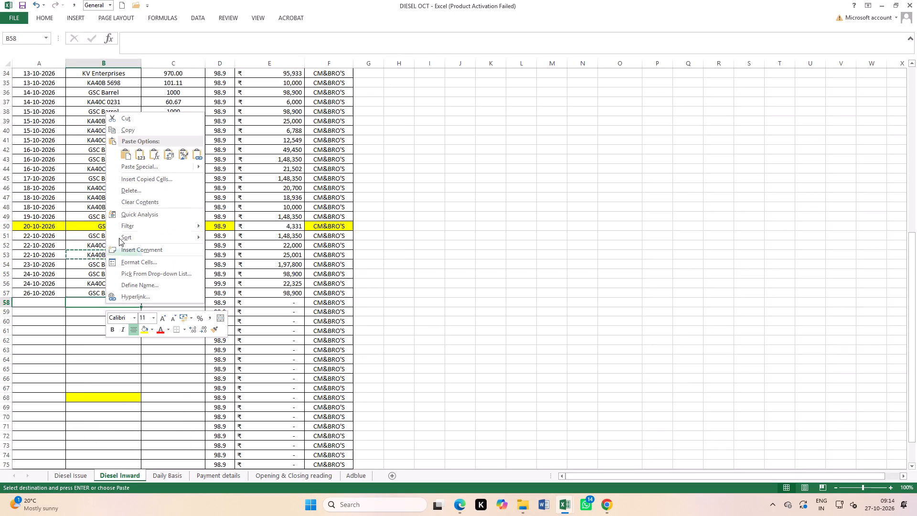
click(126, 156)
click(181, 338)
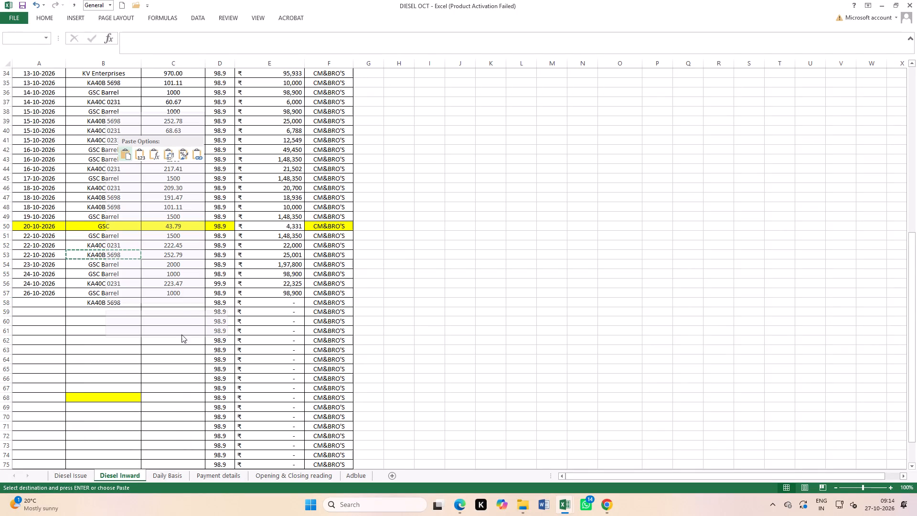
click(181, 325)
click(181, 318)
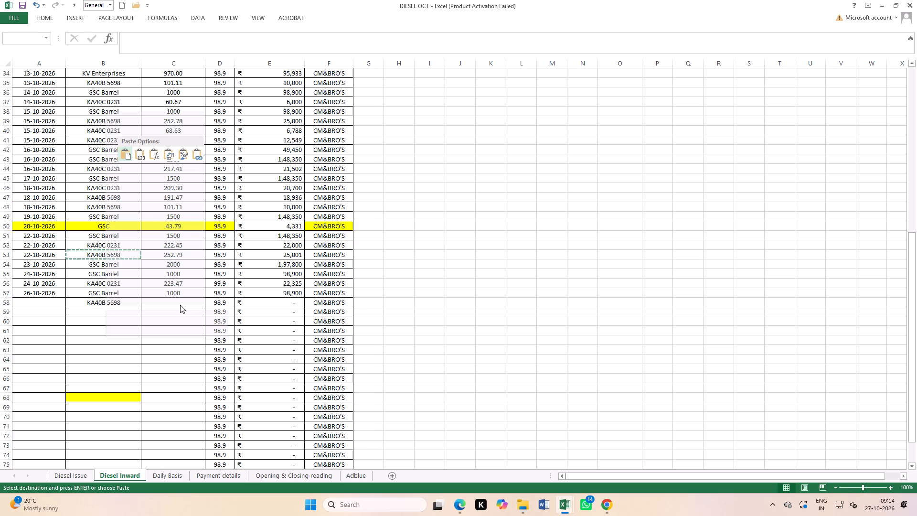
click(183, 348)
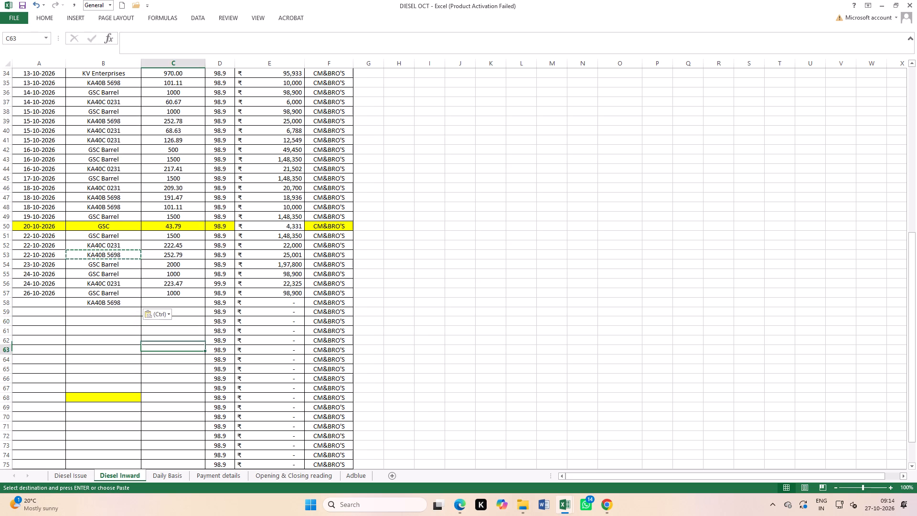
click(190, 299)
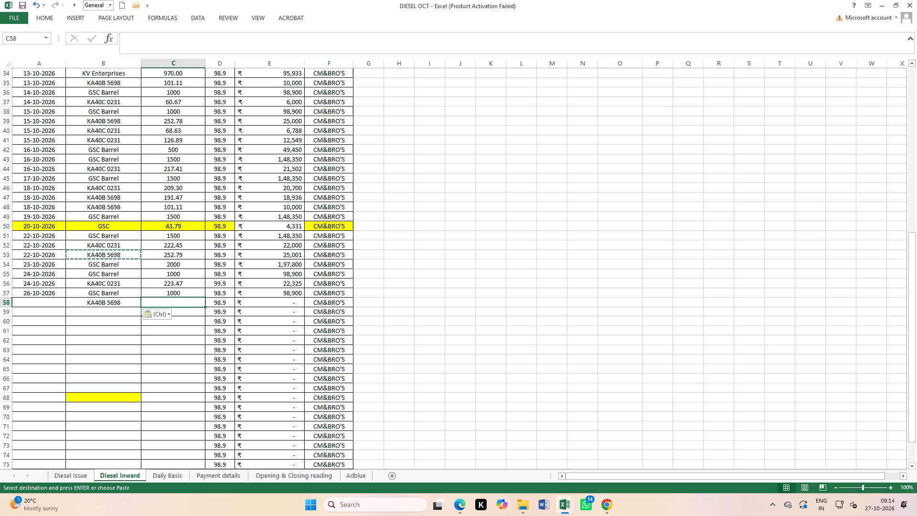
text(250.01)
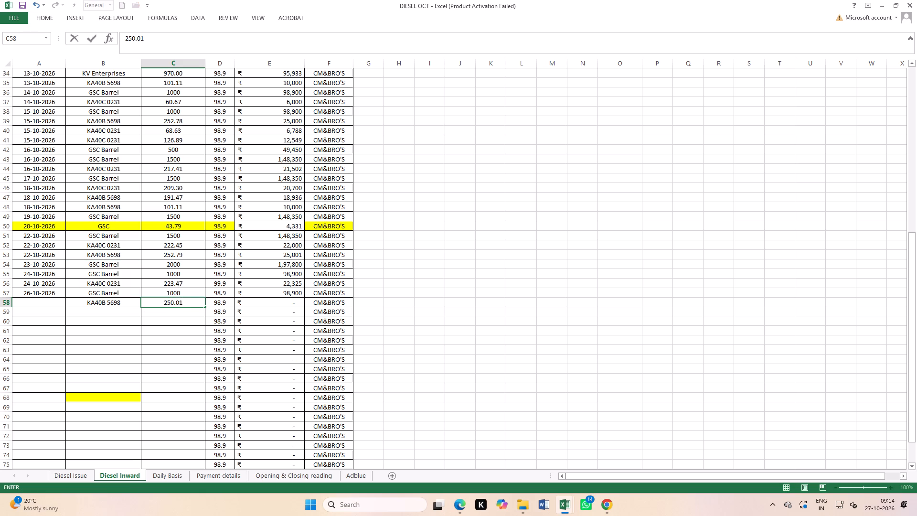
click(348, 332)
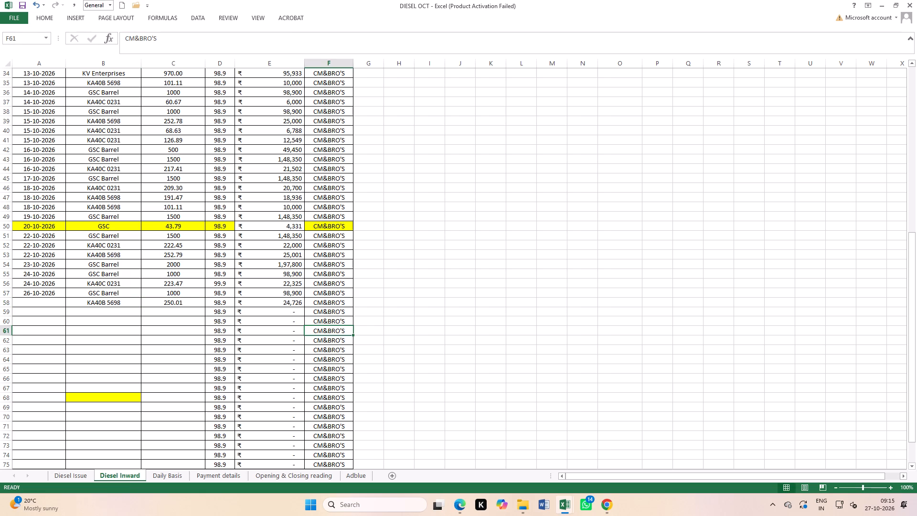
Fill A58 with the 26-10-2026 date from the row above and save the workbook.
click(31, 301)
key(ctrl+d)
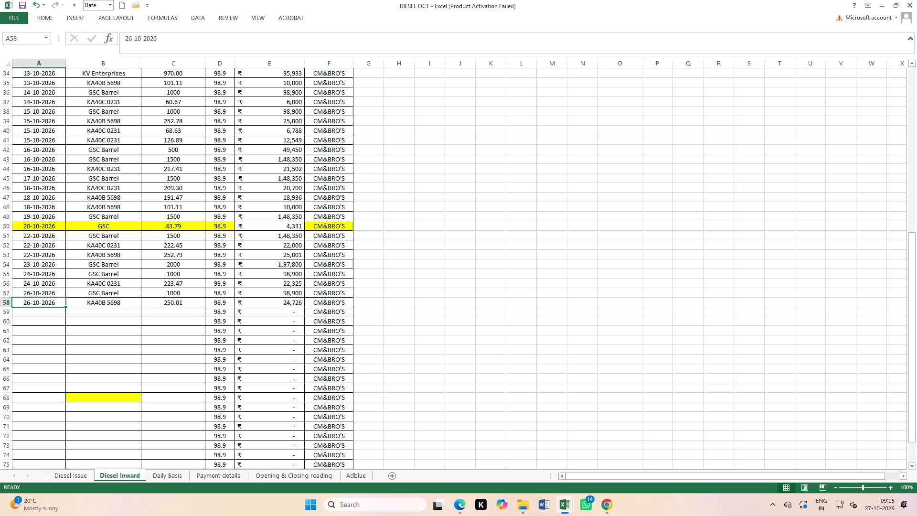
click(349, 319)
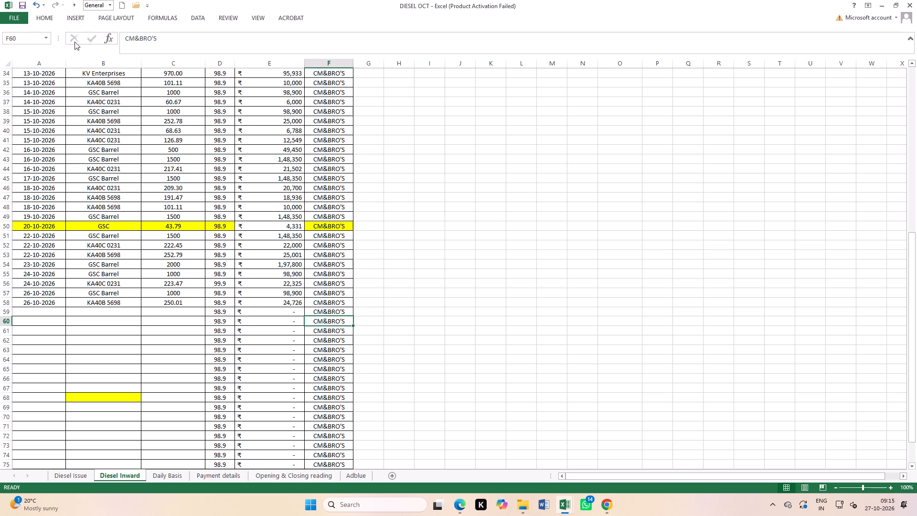
triple_click(24, 2)
Insert a blank row 57 above the 26-10-2026 GSC Barrel entry.
click(0, 292)
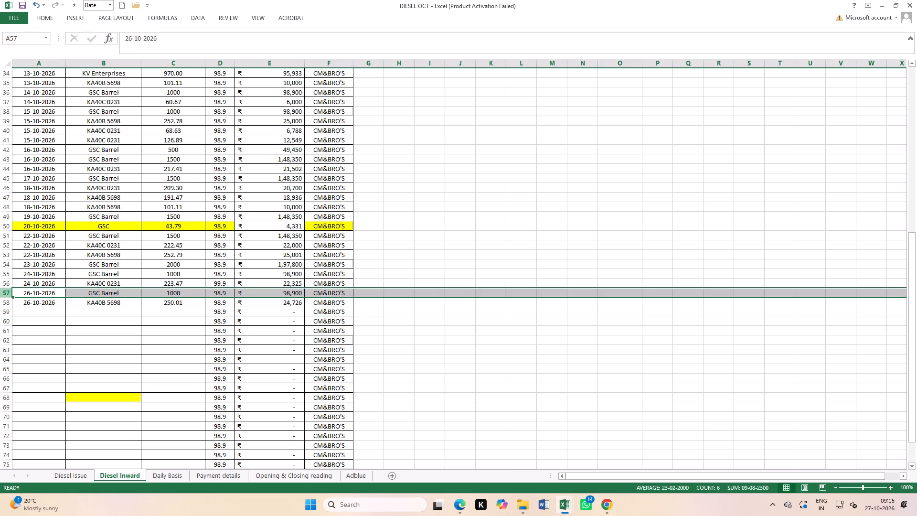
key(ctrl+plus)
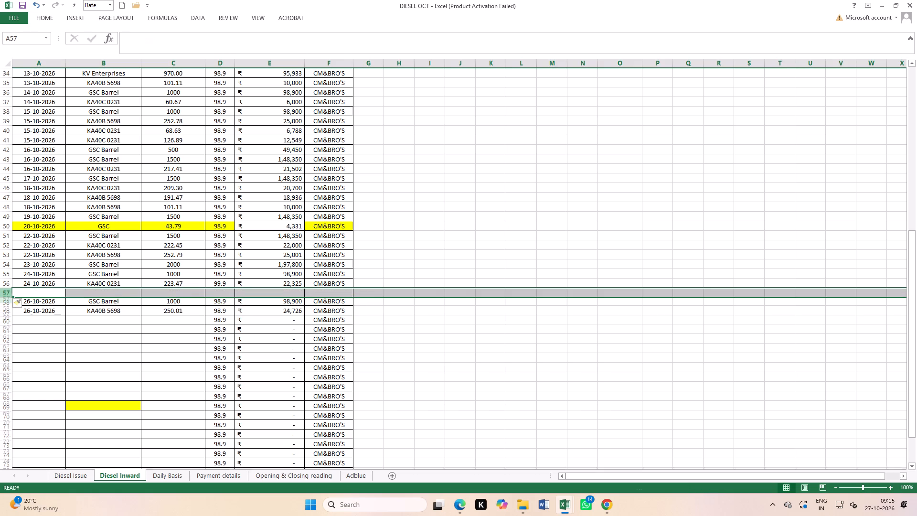
click(123, 322)
Fill row 57 with the 24-10-2026 date from above, the name KV Enterprises and the quantity 800.
click(43, 293)
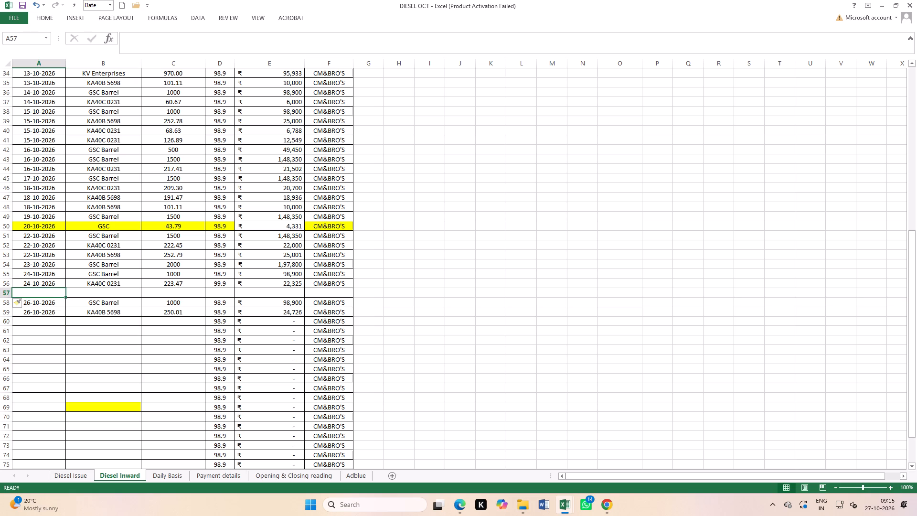
key(ctrl+d)
click(83, 291)
key(k)
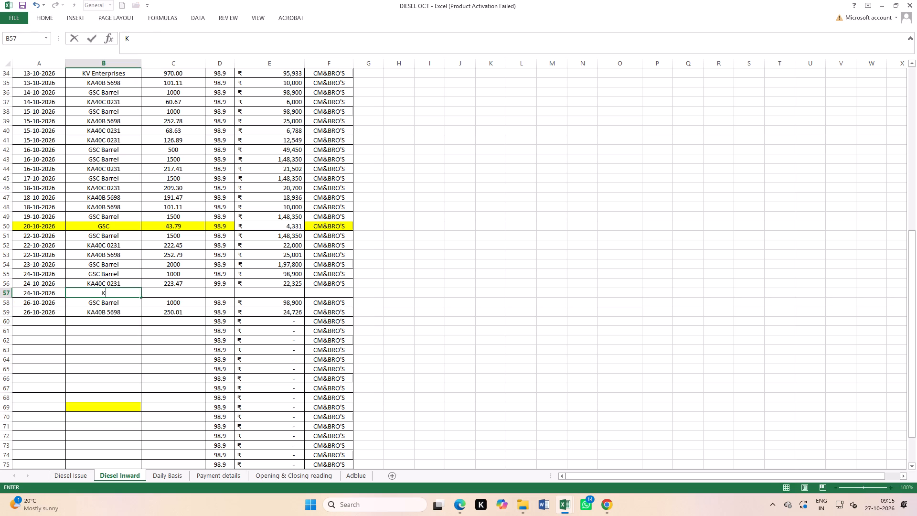
key(v)
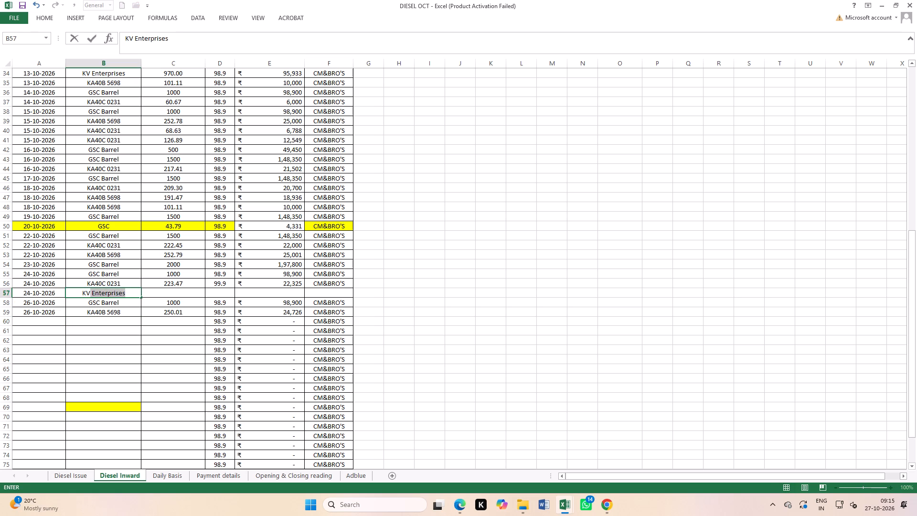
click(170, 287)
key(Down)
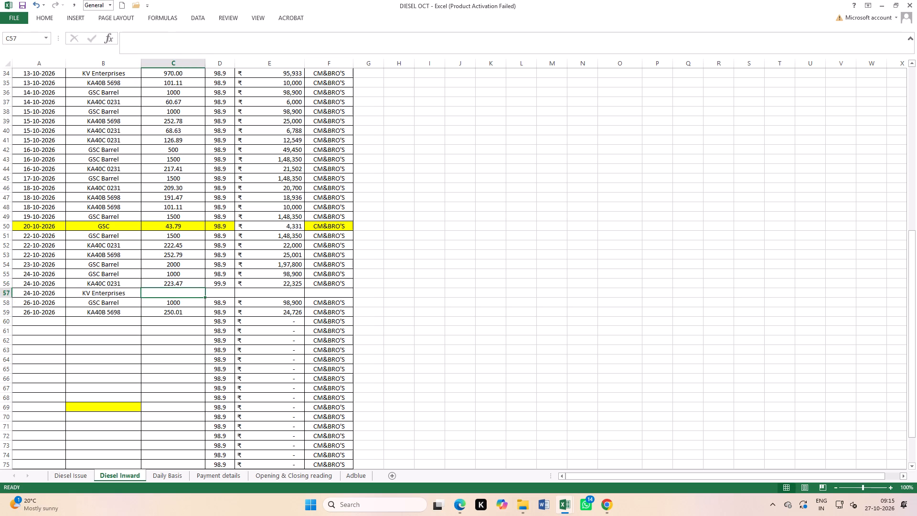
text(800)
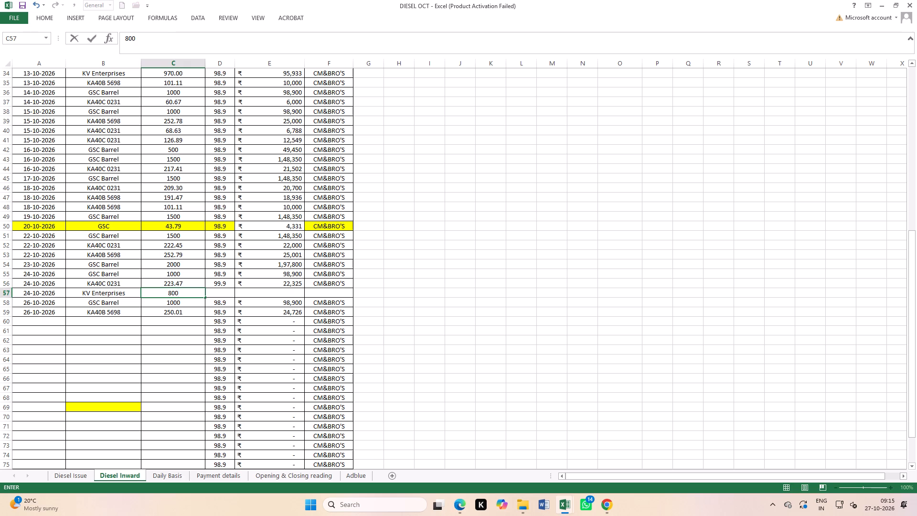
click(431, 385)
Fill the rate, amount and supplier cells D56:F56 down into row 57 and save the workbook.
drag(217, 291, 321, 290)
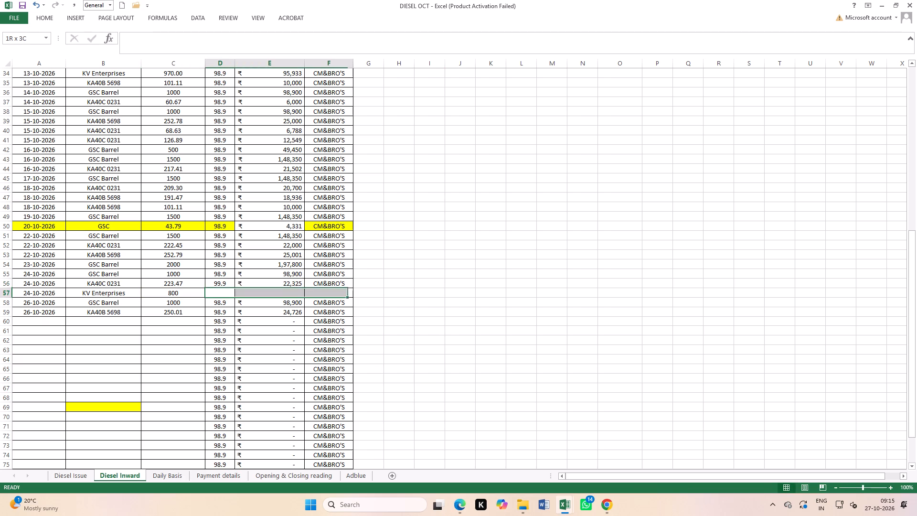
drag(321, 290, 327, 281)
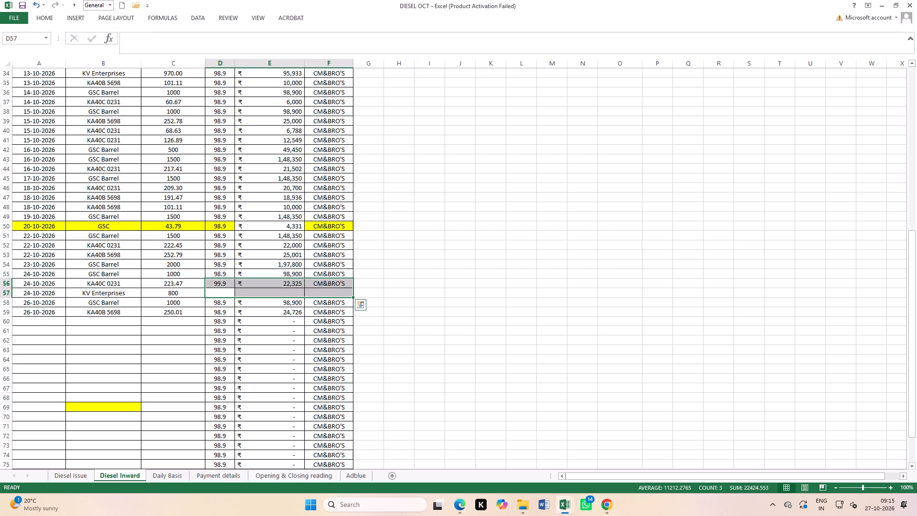
key(ctrl+d)
click(455, 291)
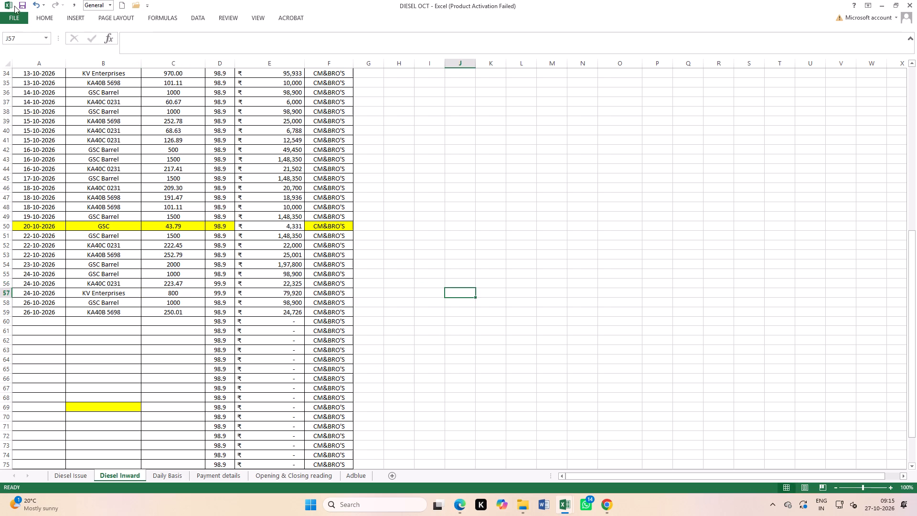
triple_click(22, 3)
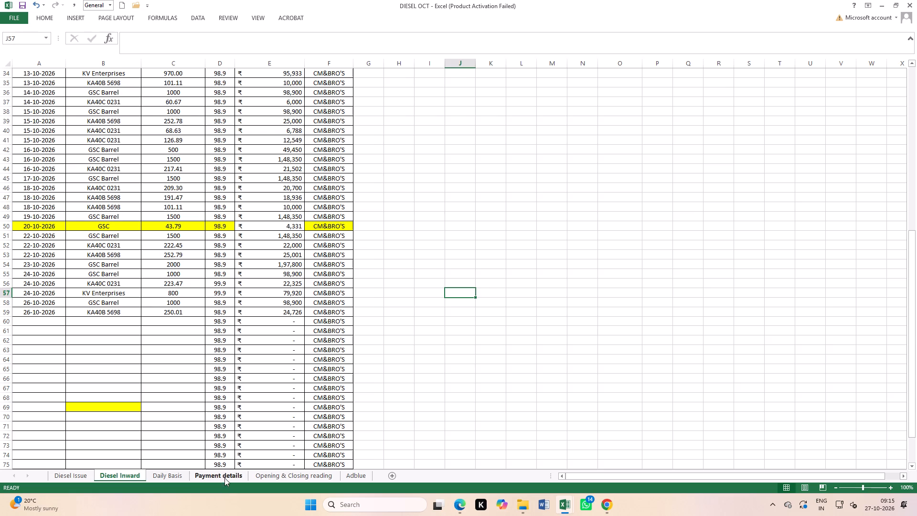
On the Payment details sheet, copy the second payment table I2:N37 and paste it at B41 below the first table.
click(224, 474)
scroll(295, 326, up, 4)
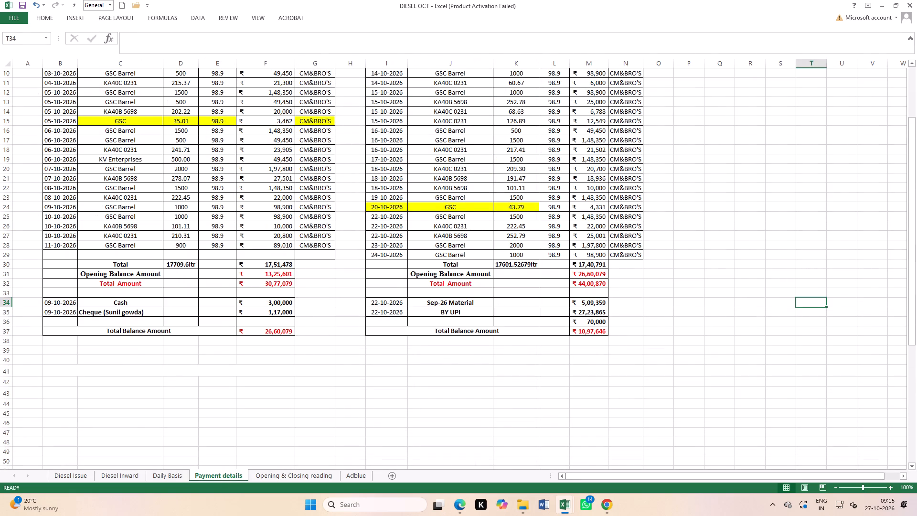
scroll(466, 343, up, 5)
scroll(532, 325, down, 6)
scroll(442, 316, up, 10)
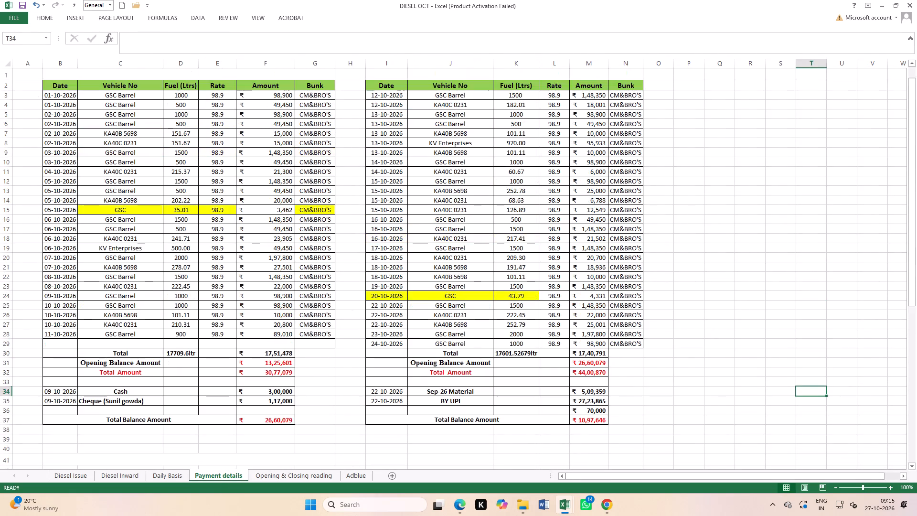
drag(397, 85, 611, 419)
right_click(607, 418)
click(634, 242)
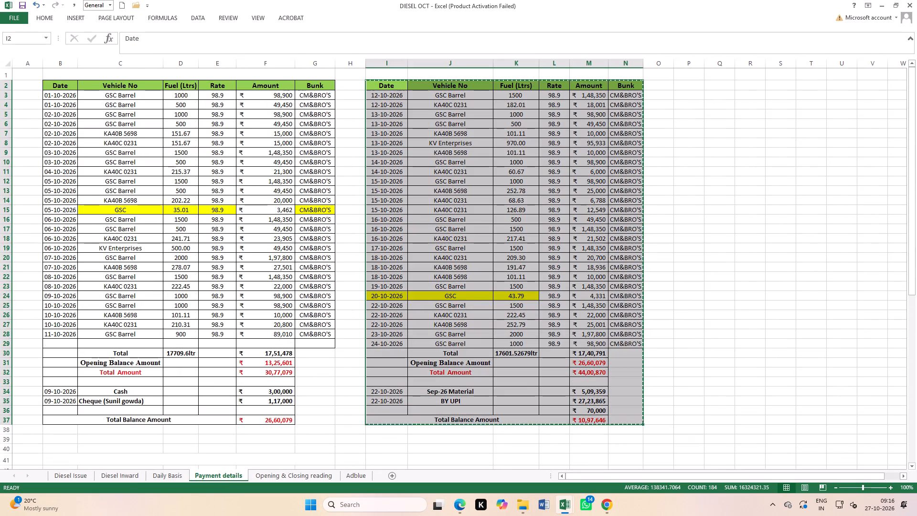
scroll(352, 319, down, 5)
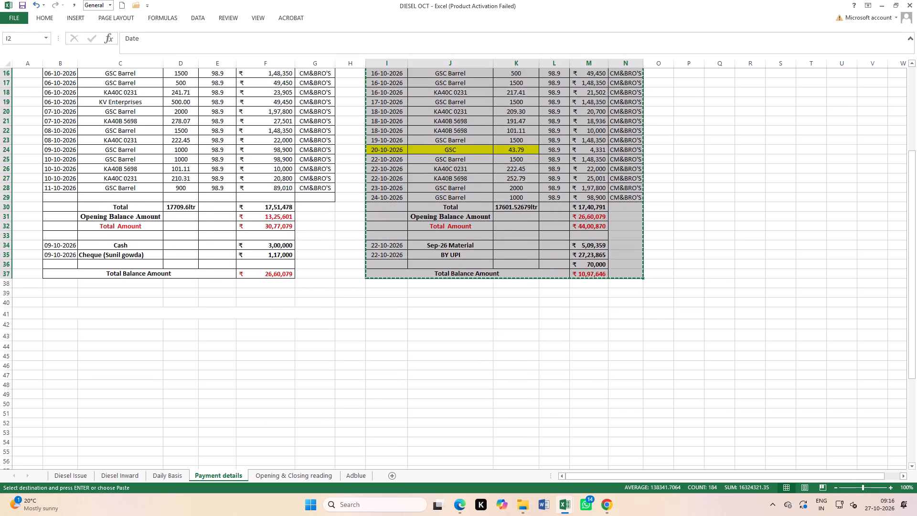
click(51, 314)
right_click(51, 314)
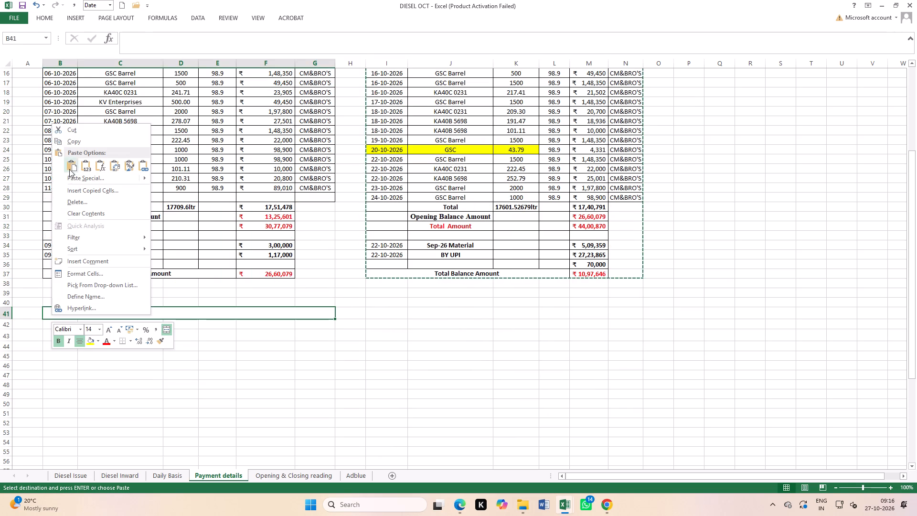
click(69, 169)
scroll(341, 290, down, 5)
scroll(378, 280, down, 3)
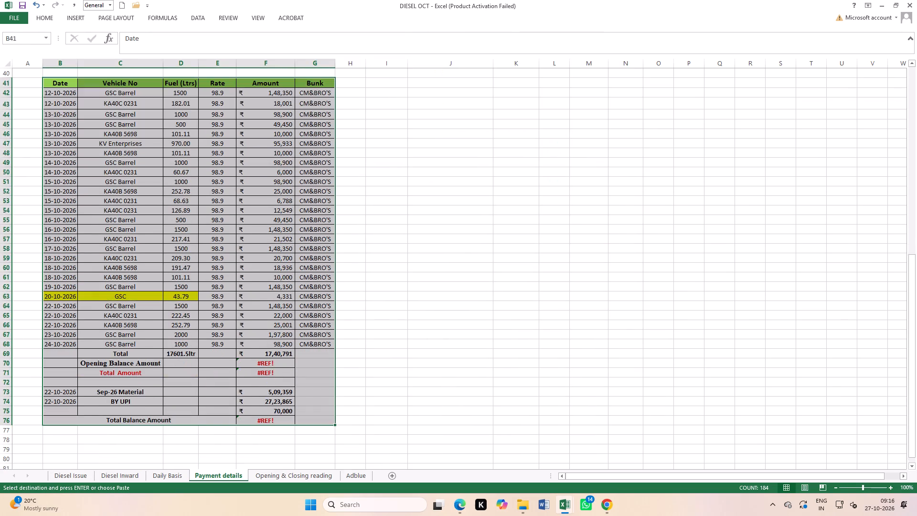
click(443, 273)
Clear the copied entries in B42:G68 of the new payment table and save the workbook.
scroll(419, 256, up, 2)
drag(56, 153, 92, 158)
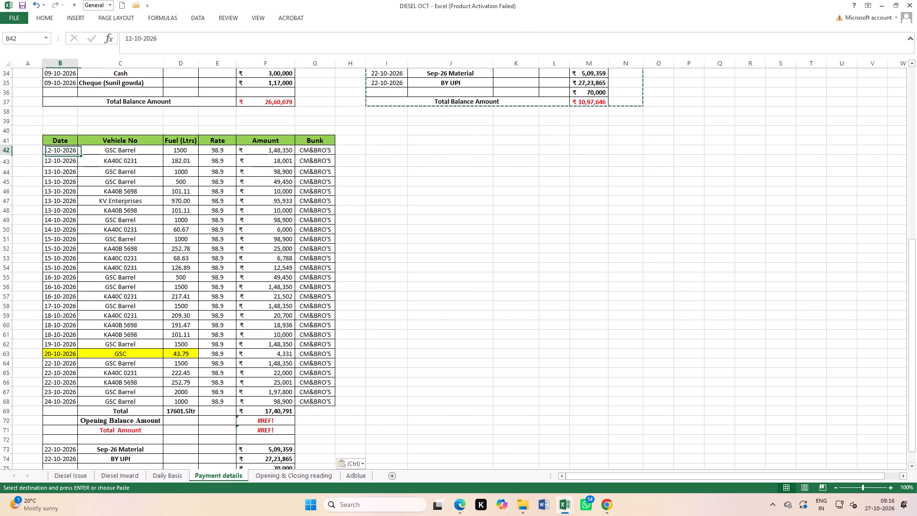
drag(92, 158, 313, 397)
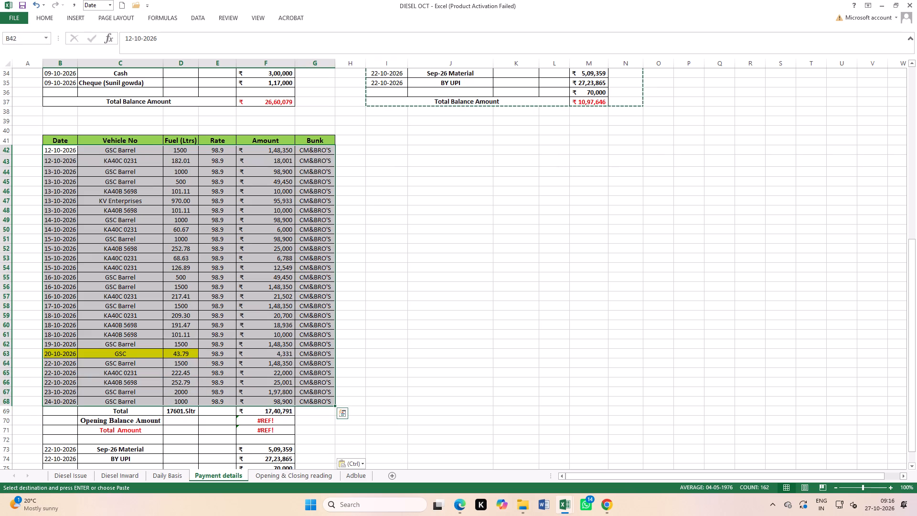
key(Delete)
click(518, 350)
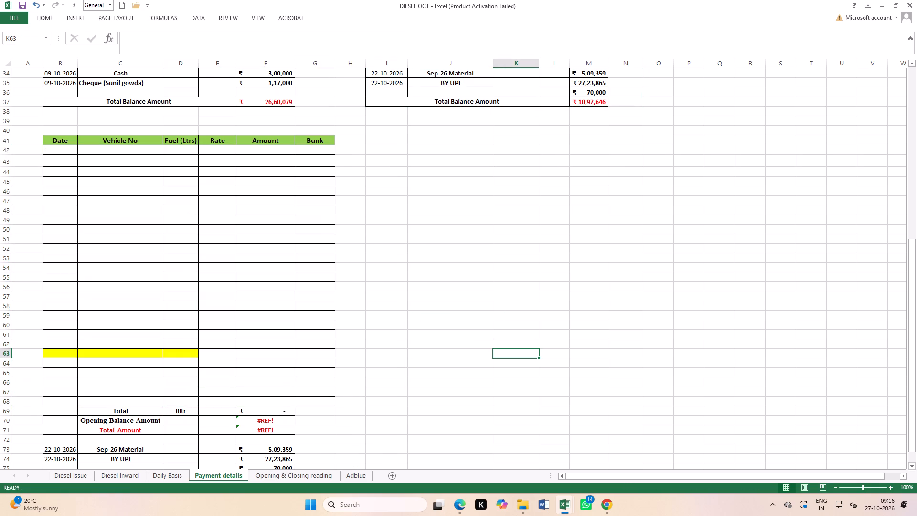
double_click(21, 4)
Insert two blank rows of cells above the second payment table's Total row at I30:N30, shifting the cells down.
click(403, 231)
scroll(420, 249, up, 4)
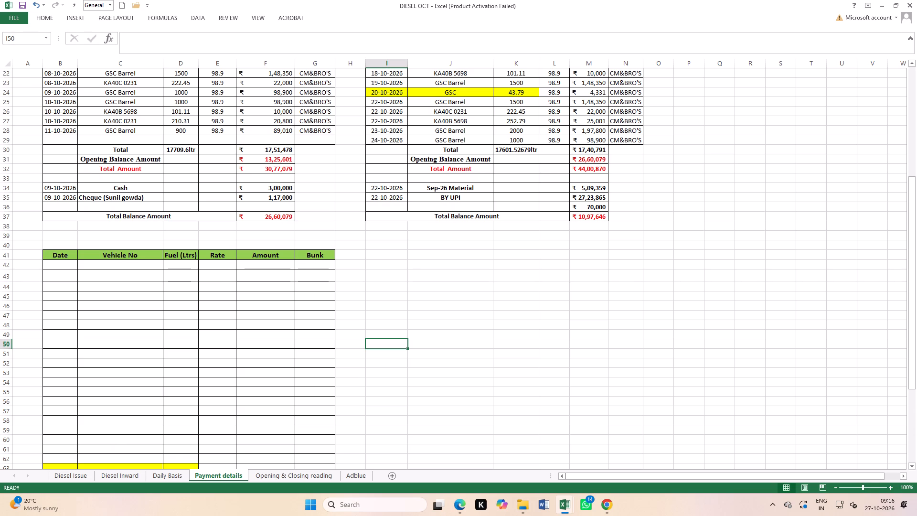
drag(385, 147, 549, 145)
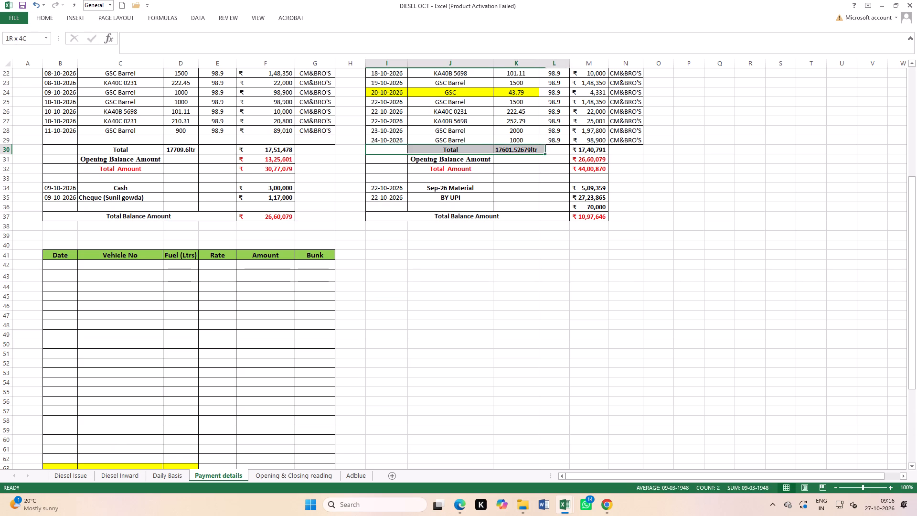
drag(549, 145, 612, 148)
right_click(612, 150)
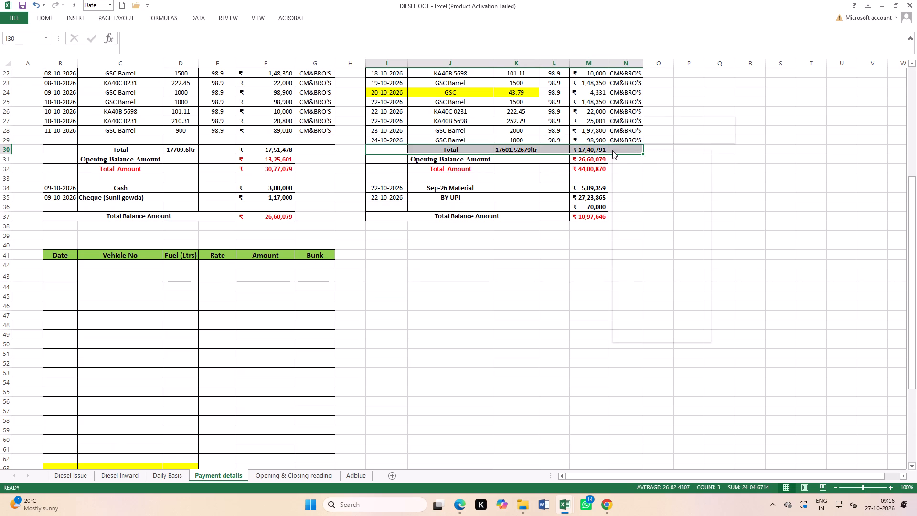
click(634, 217)
click(625, 243)
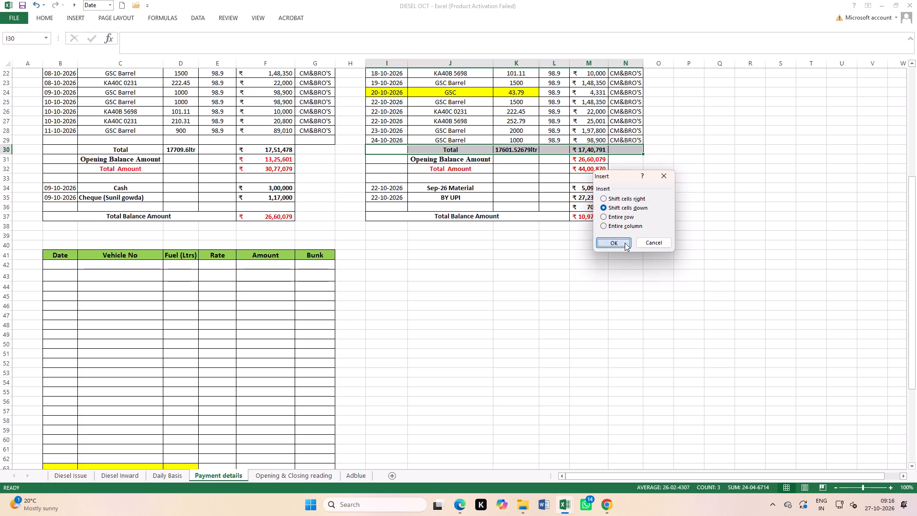
click(588, 244)
drag(381, 147, 623, 148)
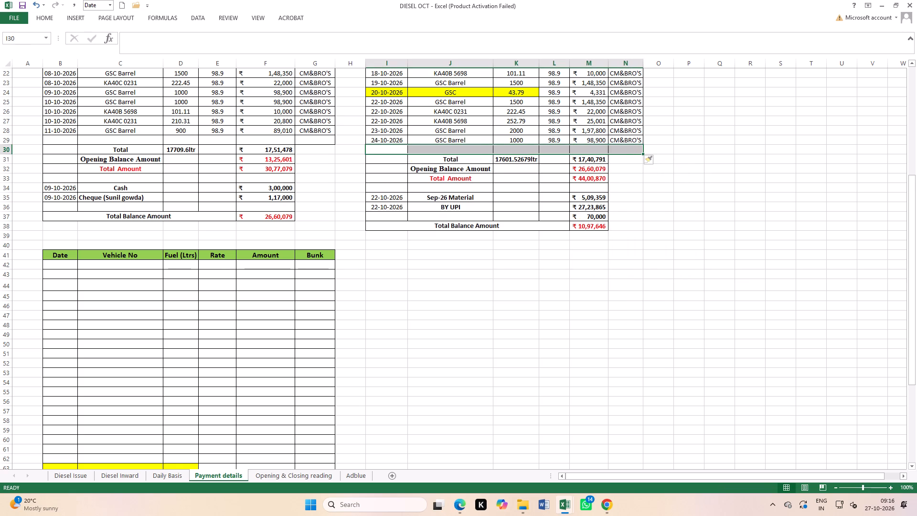
right_click(624, 152)
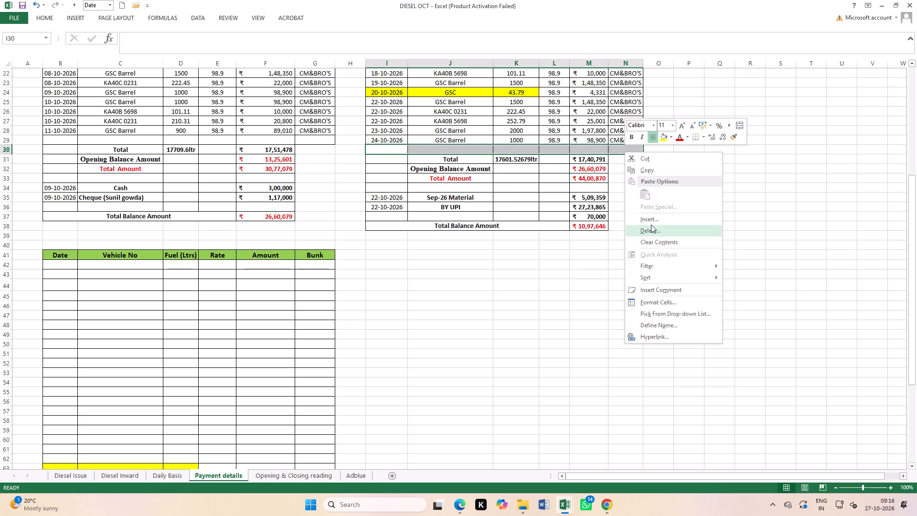
click(650, 220)
click(634, 243)
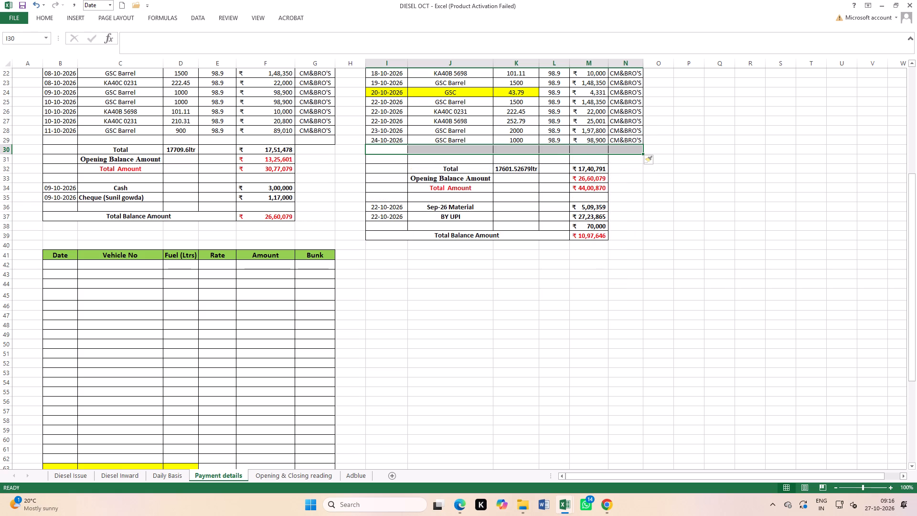
click(572, 307)
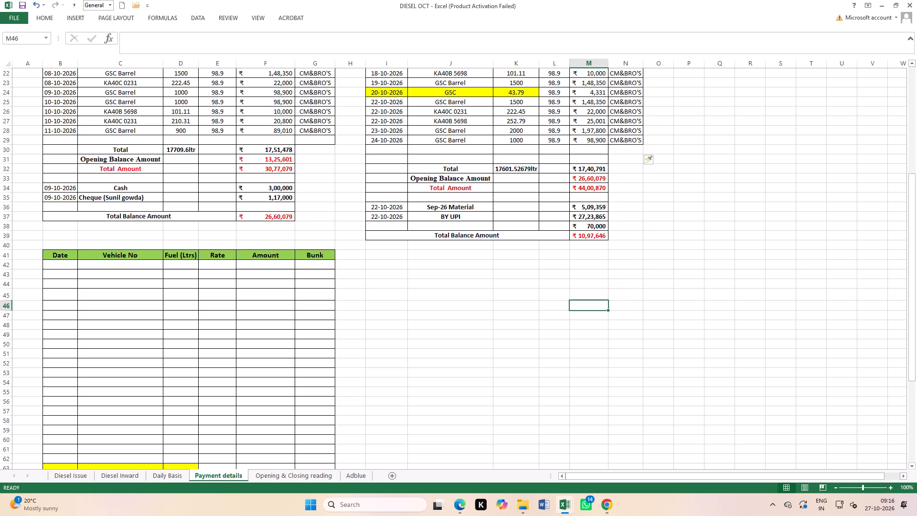
Review the October entries on the Diesel Inward sheet and compare them with the second table on Payment details.
click(121, 474)
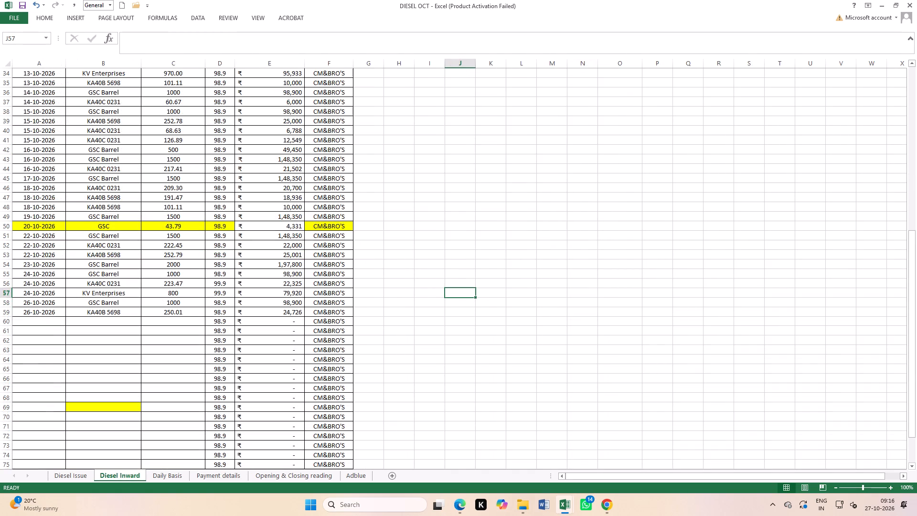
scroll(109, 305, up, 4)
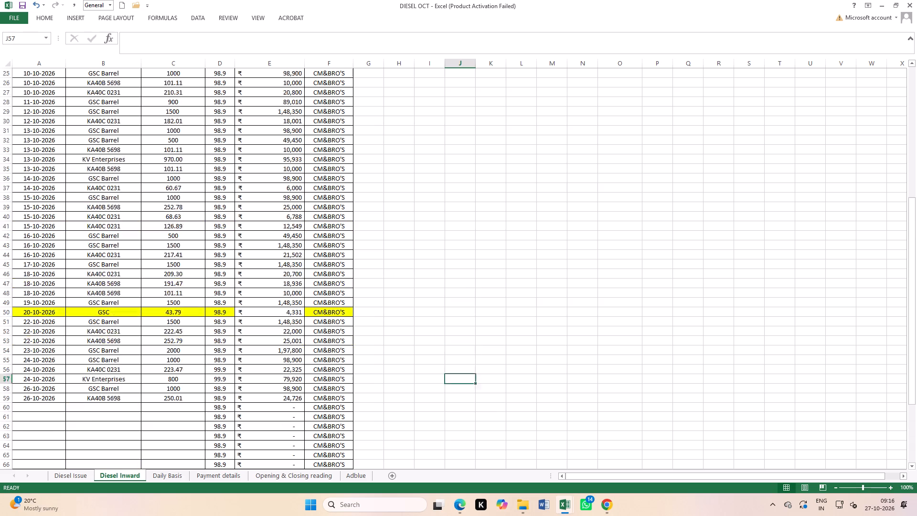
scroll(305, 401, down, 2)
key(ctrl+Tab)
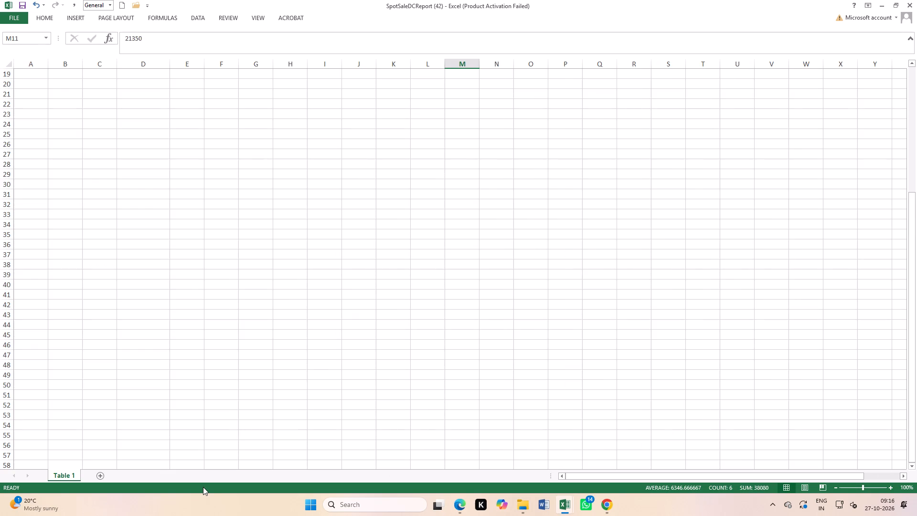
key(ctrl+Tab)
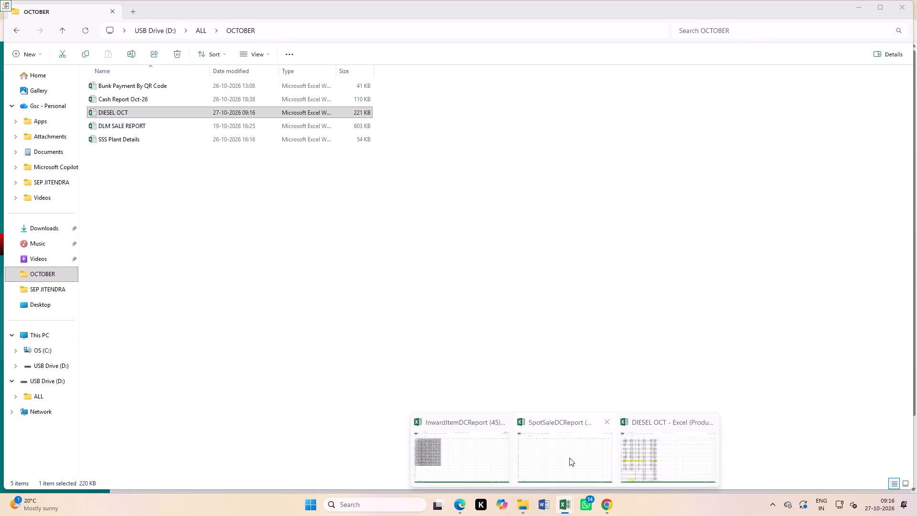
click(654, 468)
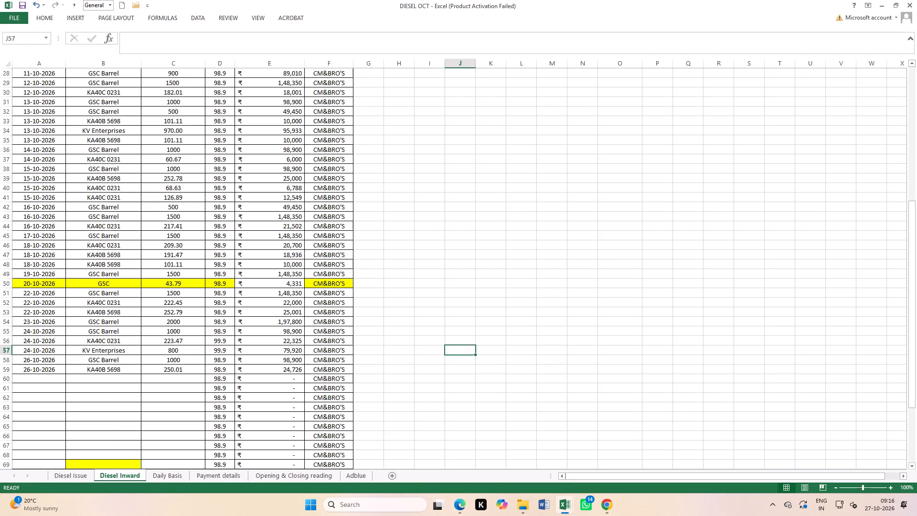
click(223, 480)
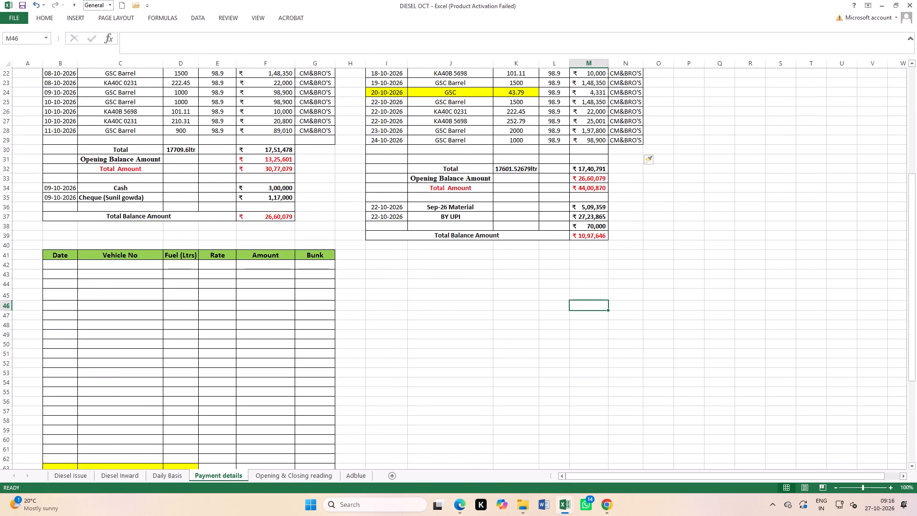
scroll(522, 233, up, 9)
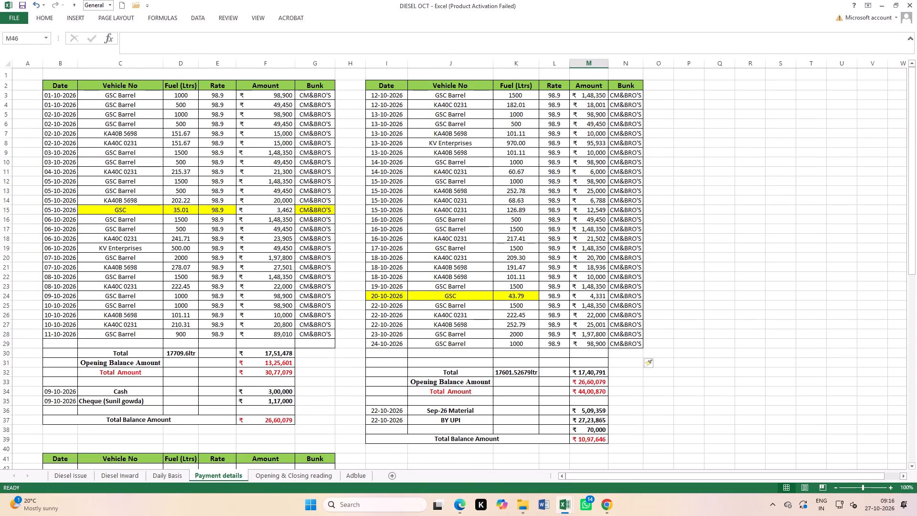
scroll(522, 233, down, 4)
scroll(522, 233, up, 2)
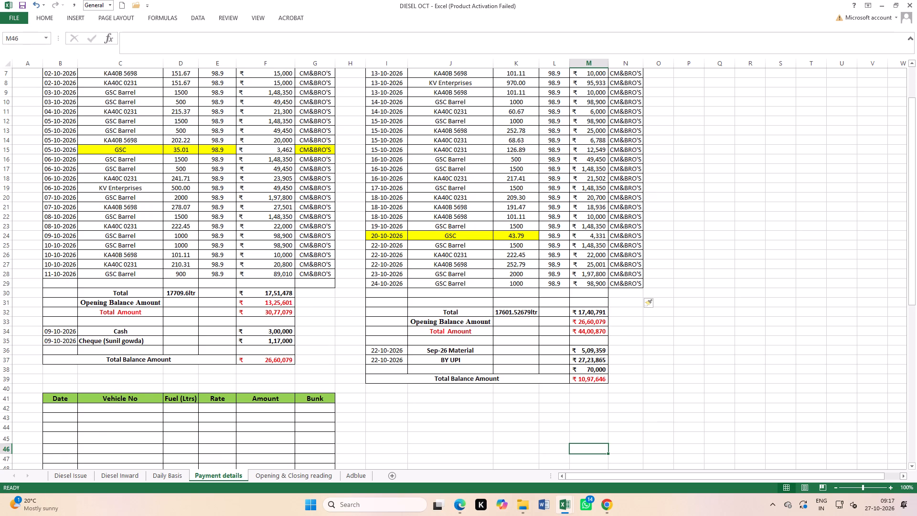
Insert one more blank row of cells at I31:M31 in the second payment table, shifting the cells down.
drag(394, 300, 599, 303)
right_click(594, 302)
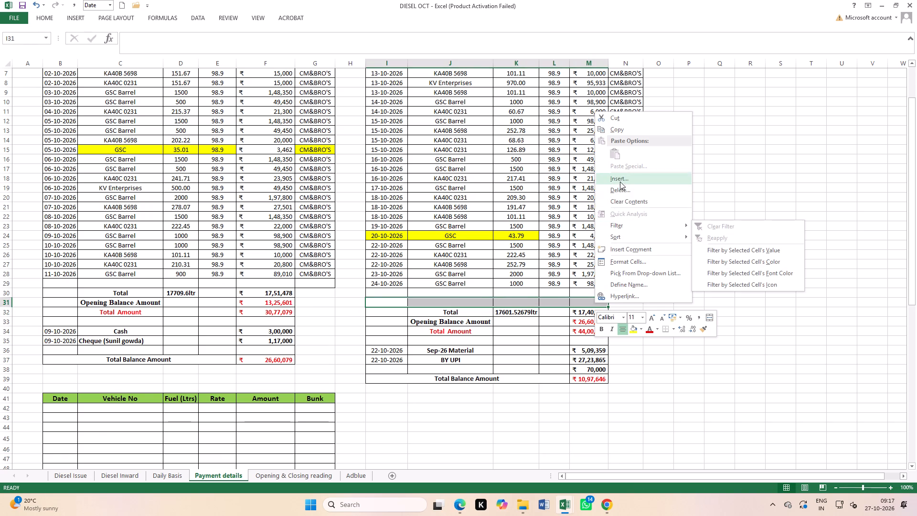
click(619, 181)
click(610, 206)
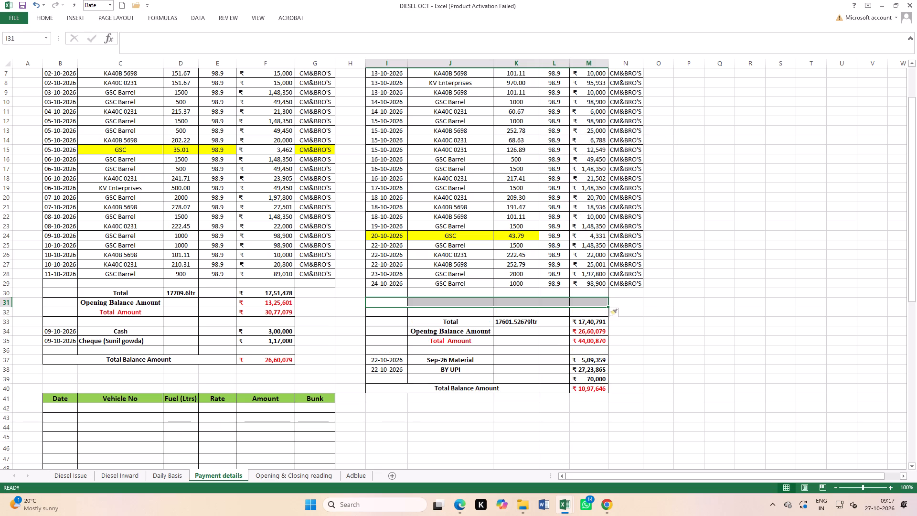
click(695, 311)
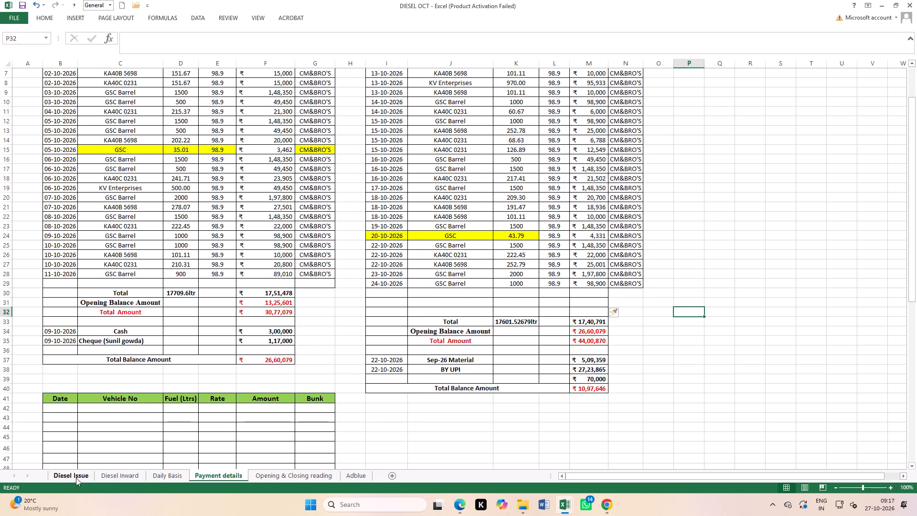
Copy the 12-10-2026 to 24-10-2026 entries A29:F57 from Diesel Inward and paste them at I3 on Payment details.
click(76, 478)
scroll(140, 257, up, 6)
click(133, 475)
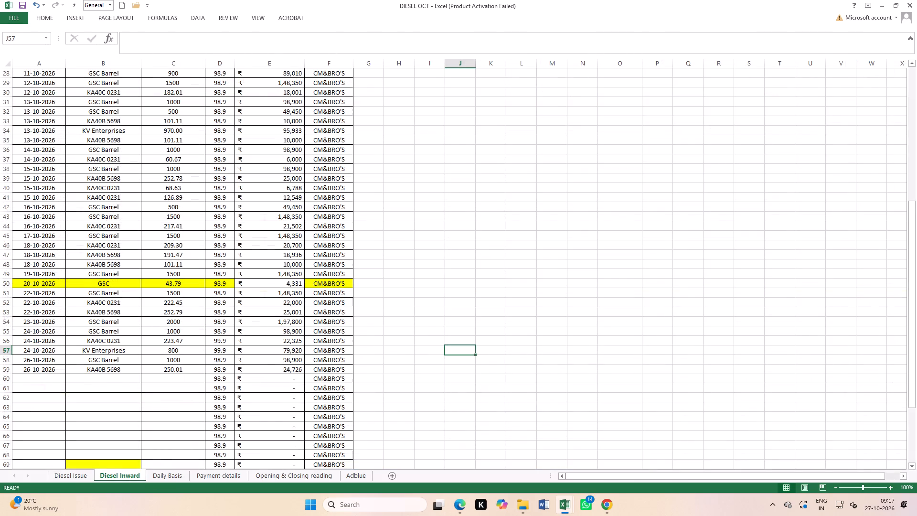
scroll(116, 231, up, 3)
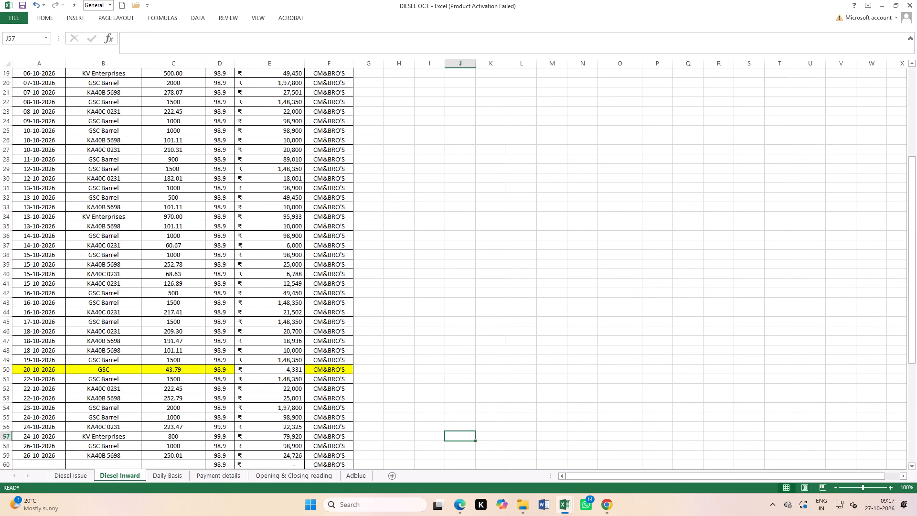
drag(29, 170, 333, 457)
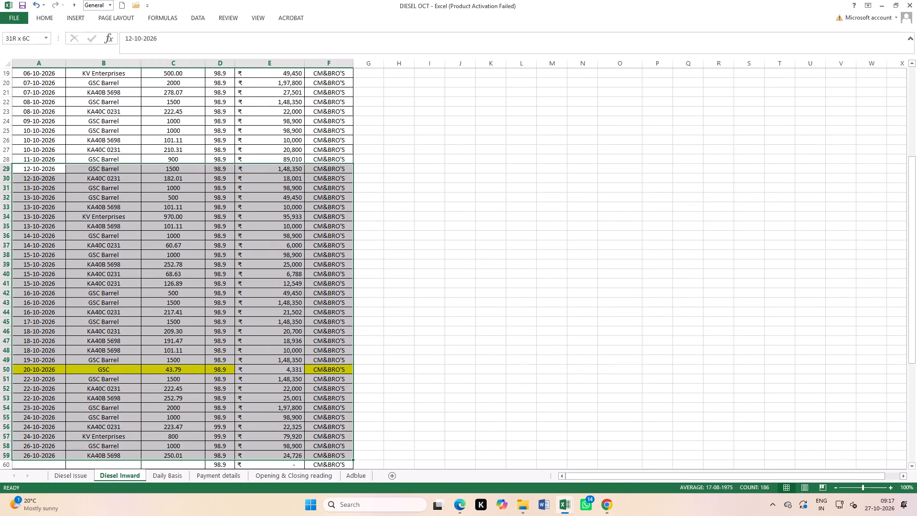
drag(333, 457, 341, 434)
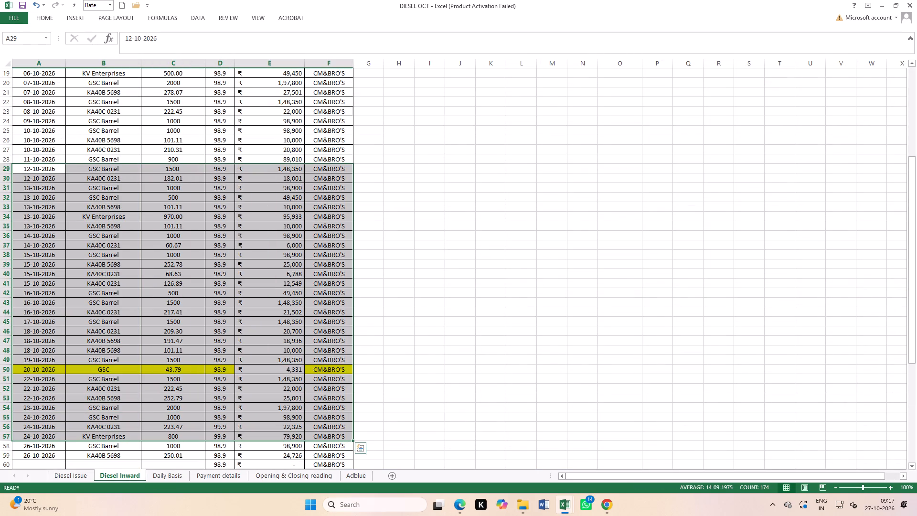
right_click(286, 397)
click(316, 226)
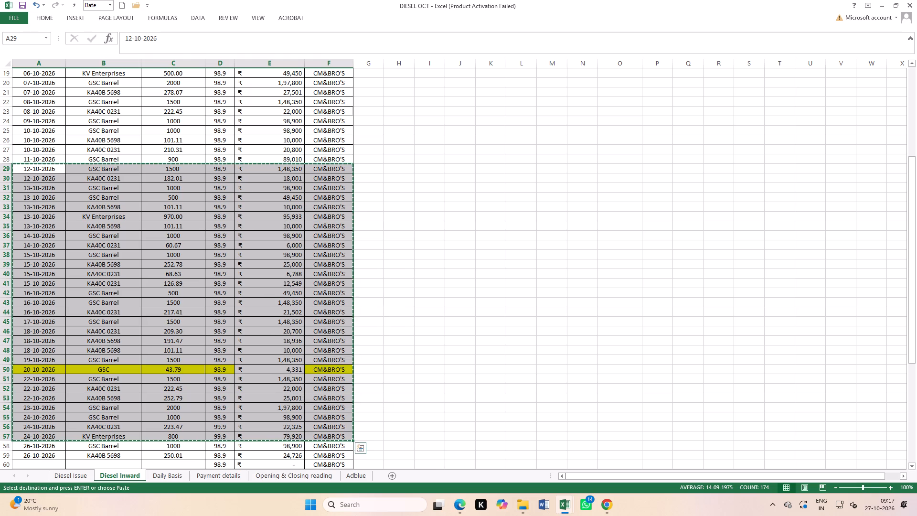
click(211, 479)
scroll(492, 277, up, 4)
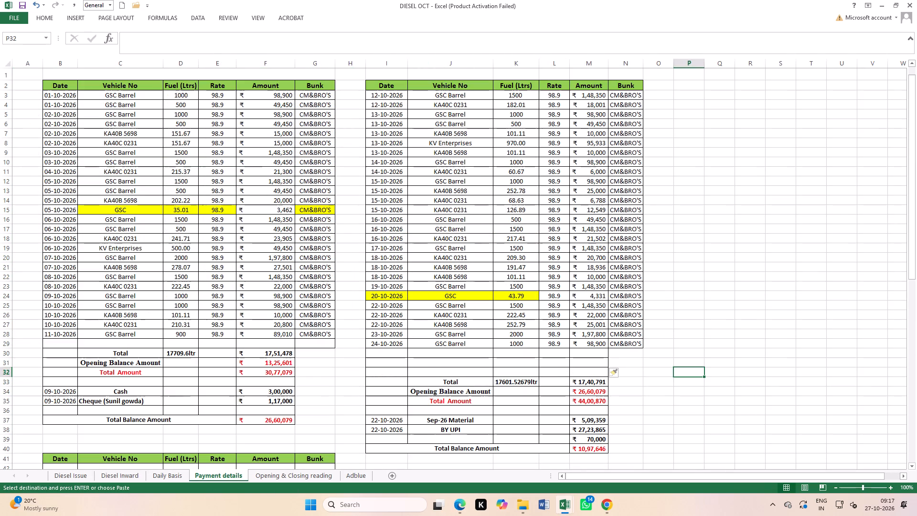
click(390, 87)
click(388, 97)
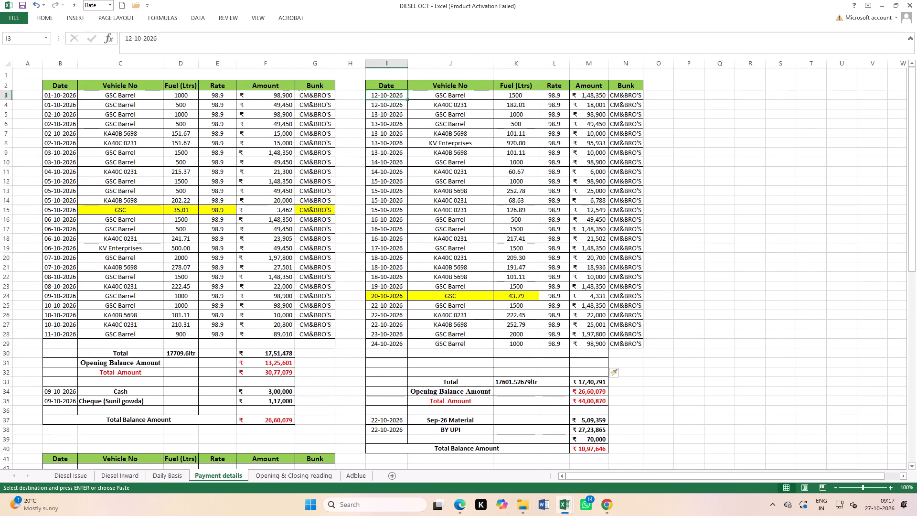
key(ctrl+v)
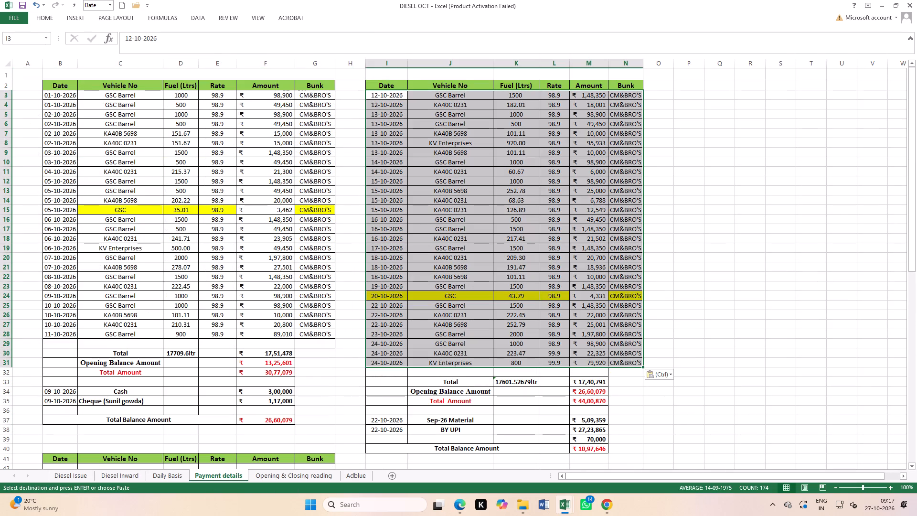
click(771, 327)
Extend the second table's amount and fuel total formulas in row 33 to sum M3:M31 and K3:K31.
double_click(595, 382)
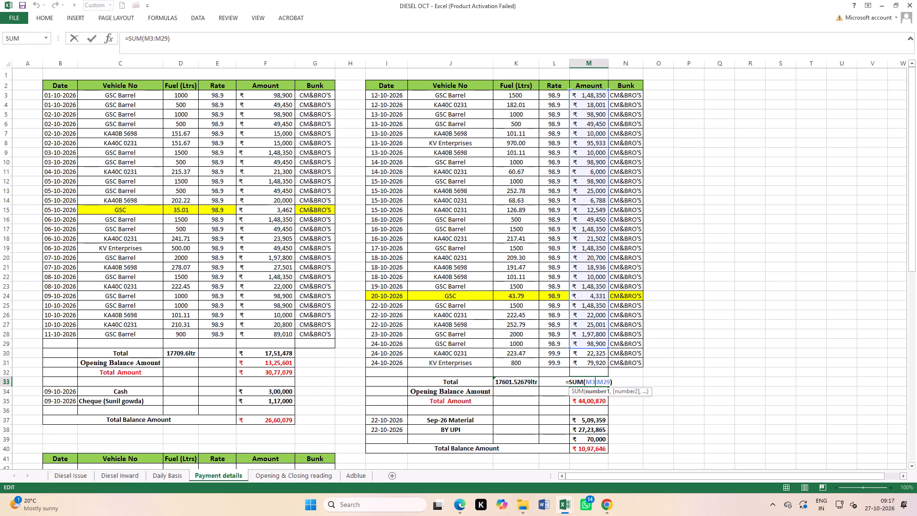
drag(607, 348, 609, 368)
key(Return)
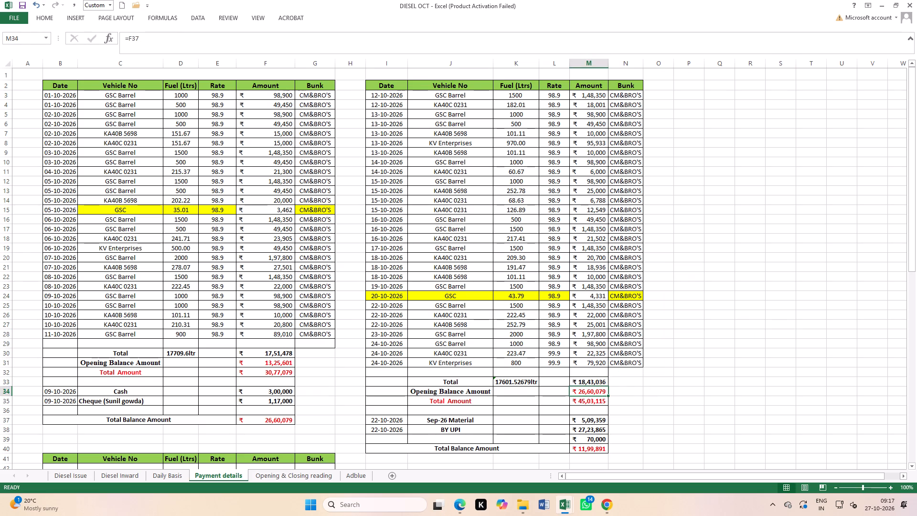
double_click(507, 381)
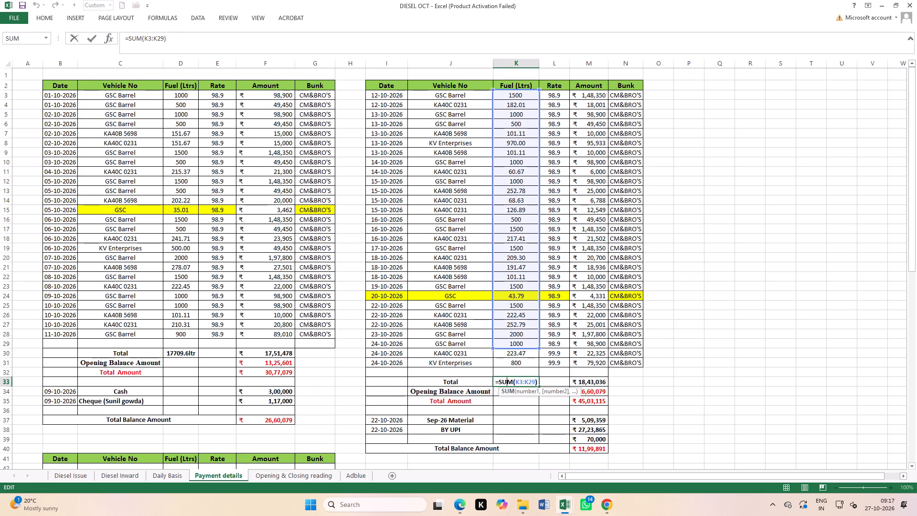
drag(539, 348, 541, 365)
key(Return)
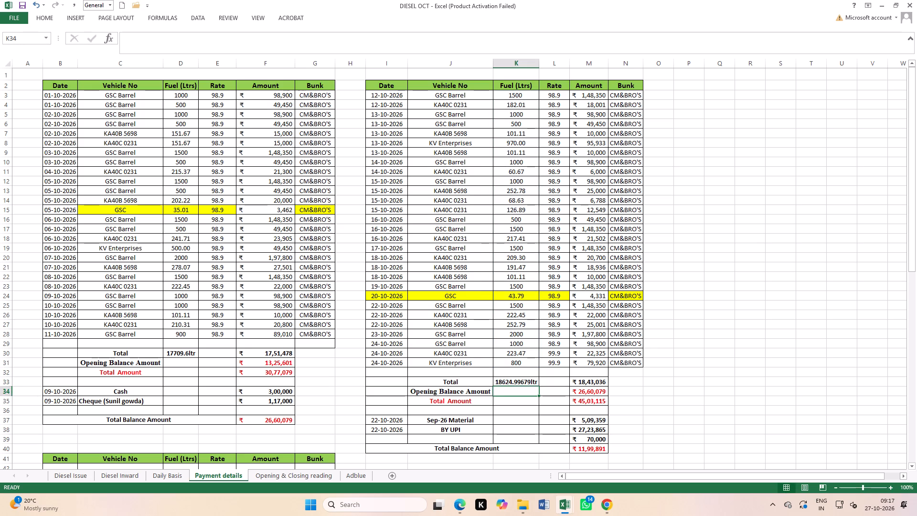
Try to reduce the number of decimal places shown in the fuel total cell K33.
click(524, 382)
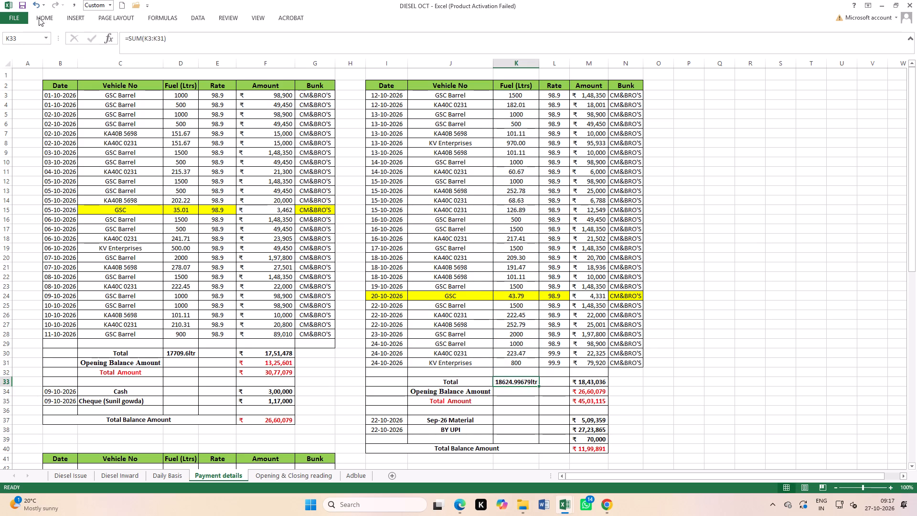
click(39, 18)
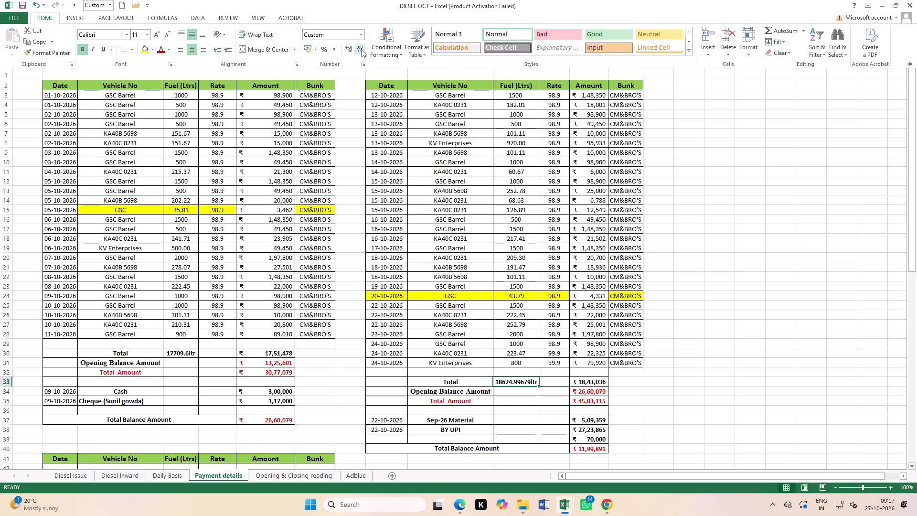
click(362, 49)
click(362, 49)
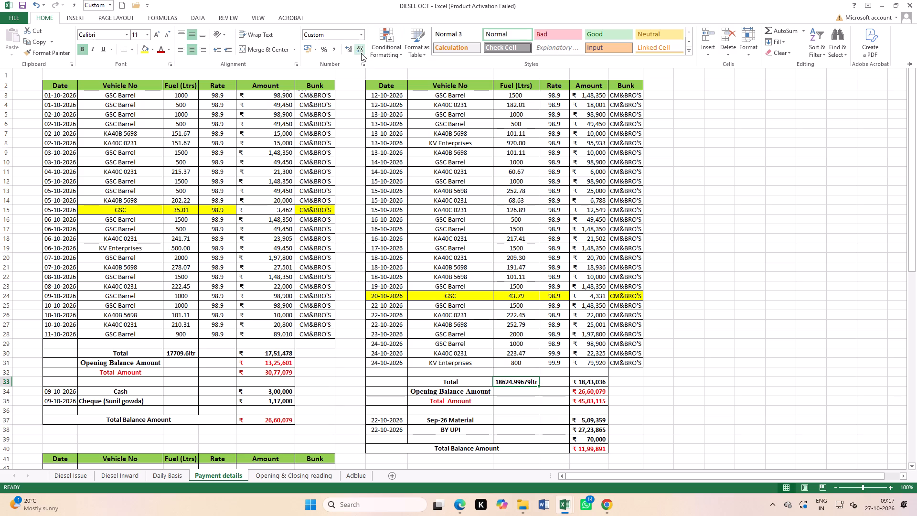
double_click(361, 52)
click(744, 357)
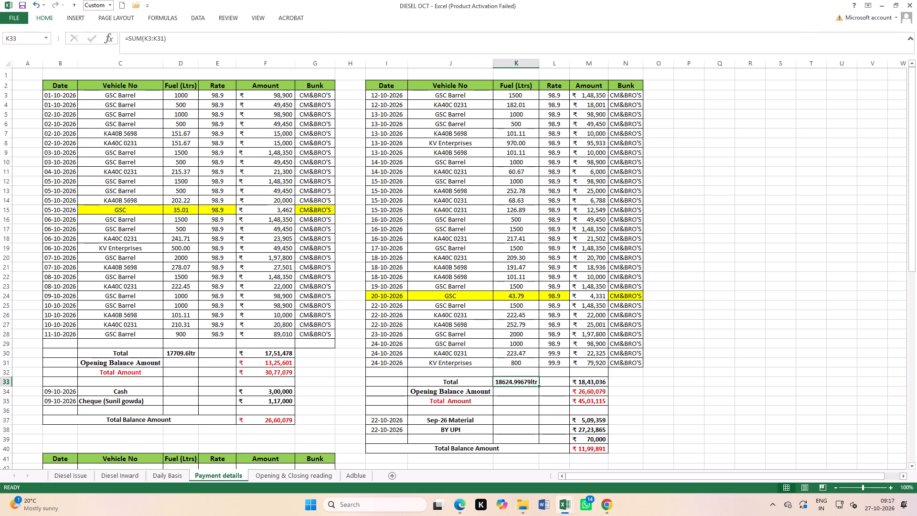
Save the DIESEL OCT workbook.
scroll(736, 355, down, 3)
click(705, 378)
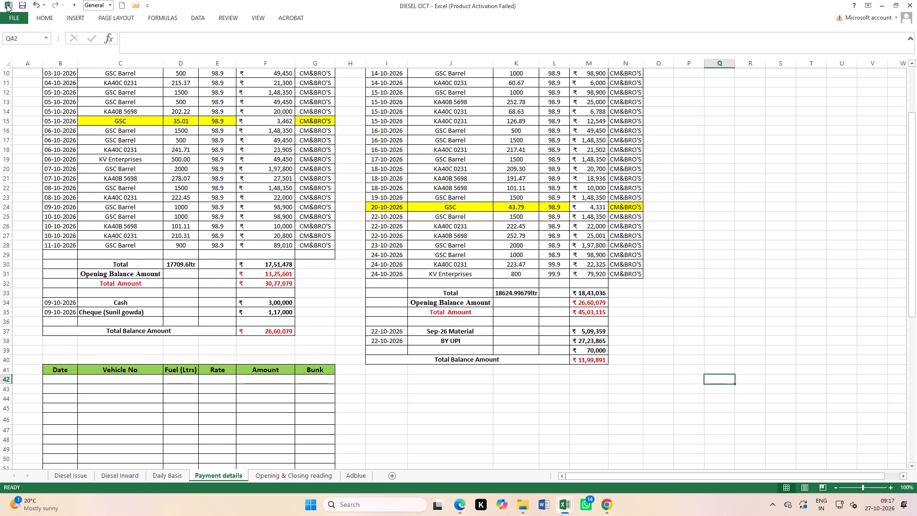
double_click(21, 4)
Copy the two 26-10-2026 entries A58:F59 from Diesel Inward and paste them at B42 in the third table on Payment details.
scroll(427, 367, down, 3)
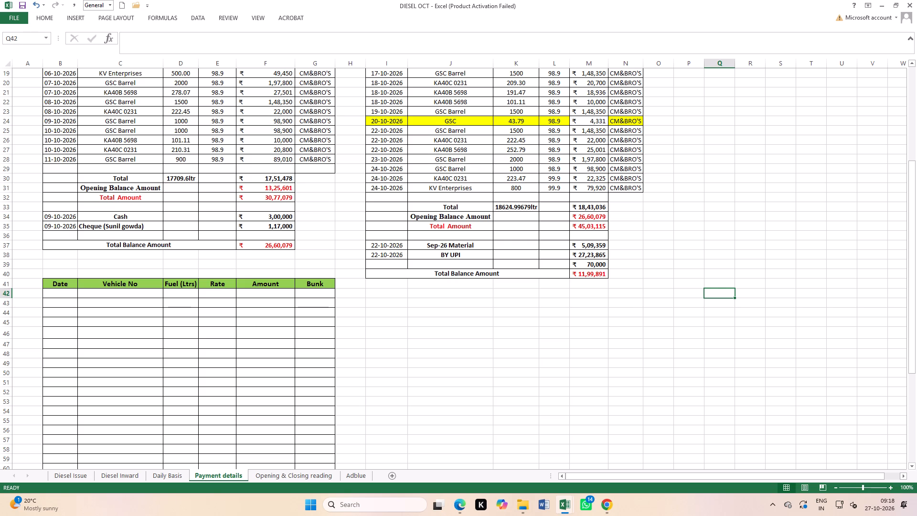
click(119, 479)
scroll(139, 308, down, 5)
click(233, 244)
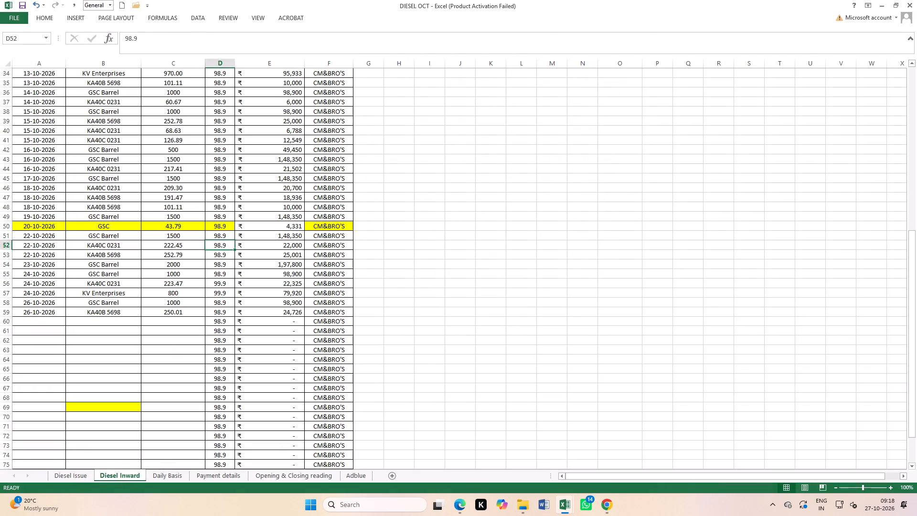
drag(34, 303, 321, 313)
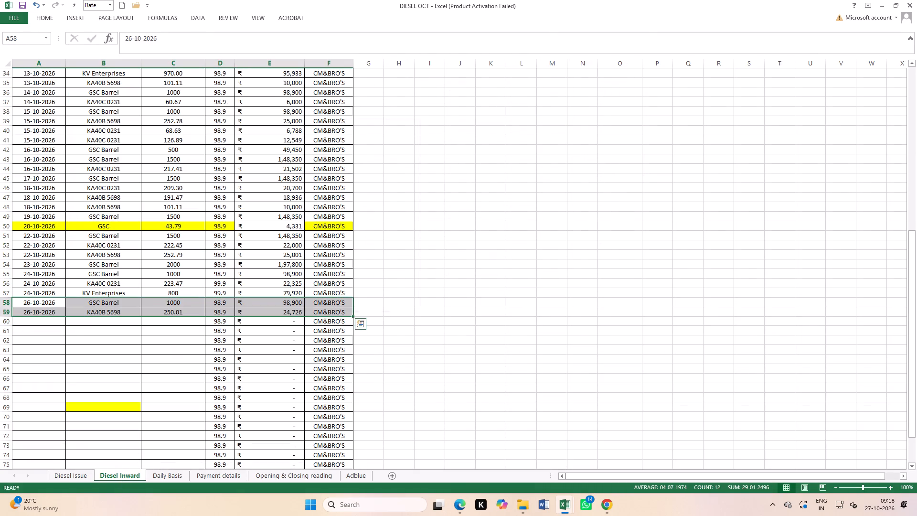
right_click(321, 311)
click(348, 136)
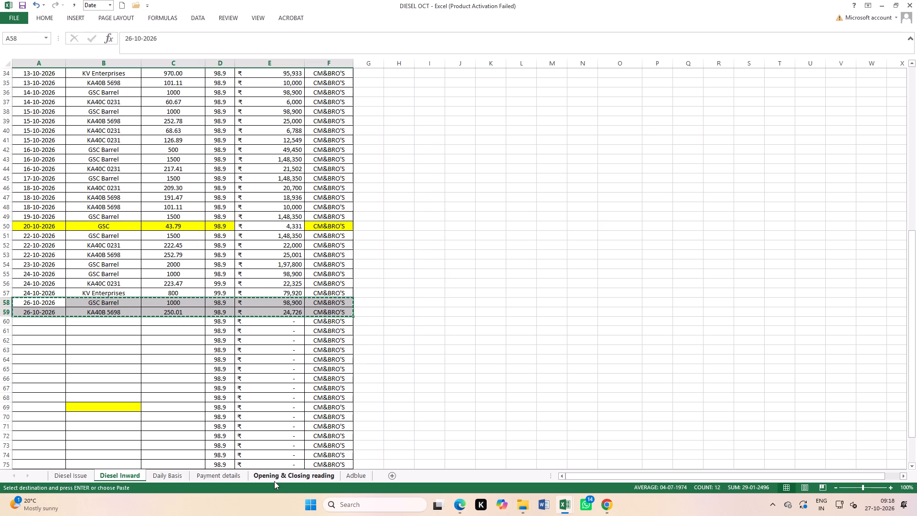
click(214, 479)
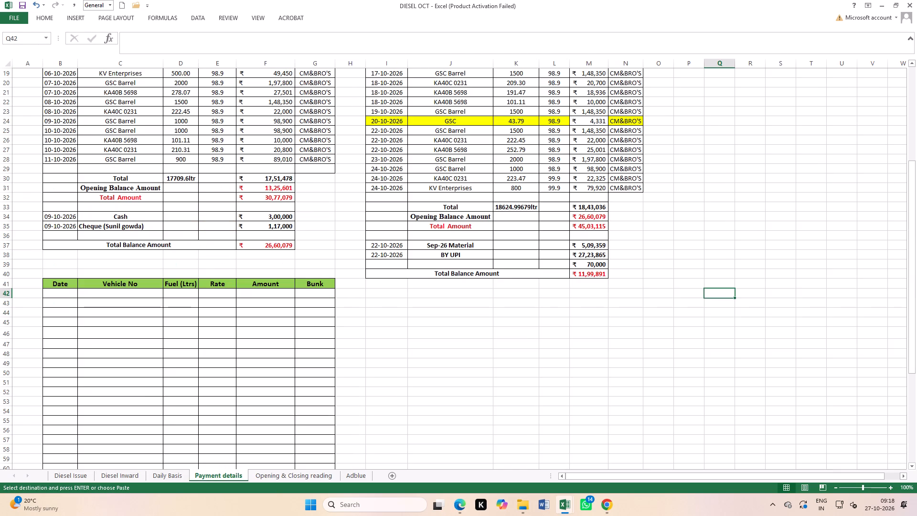
click(71, 297)
key(ctrl+v)
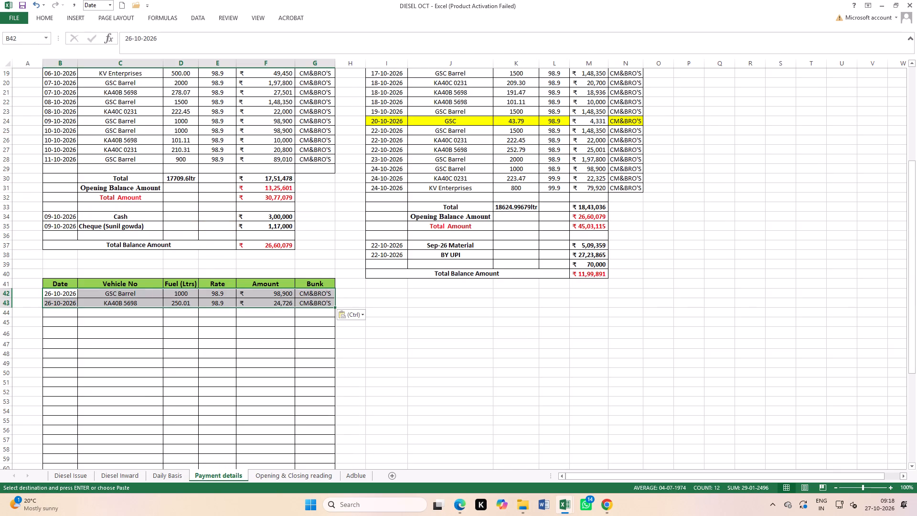
Delete sheet rows 45 to 62 to remove blank entry rows from the third payment table.
click(357, 425)
scroll(329, 405, down, 6)
scroll(267, 331, up, 5)
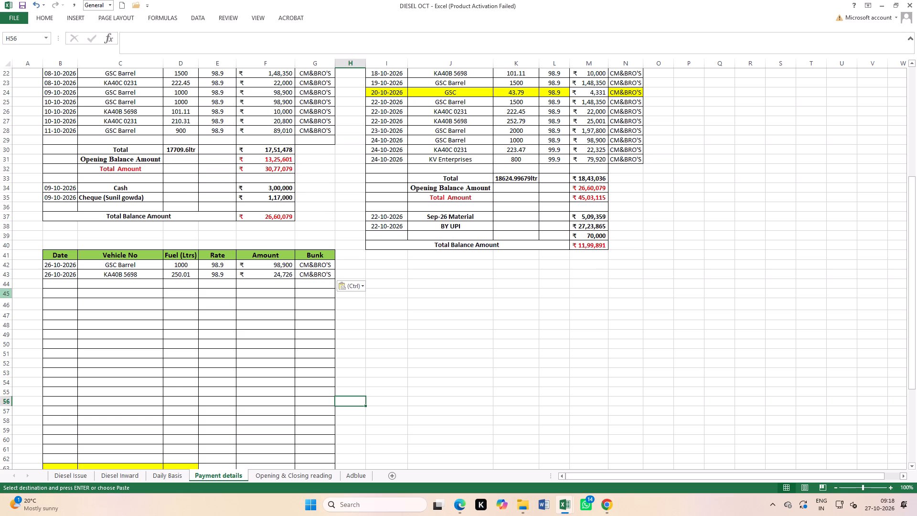
drag(4, 294, 16, 462)
right_click(143, 405)
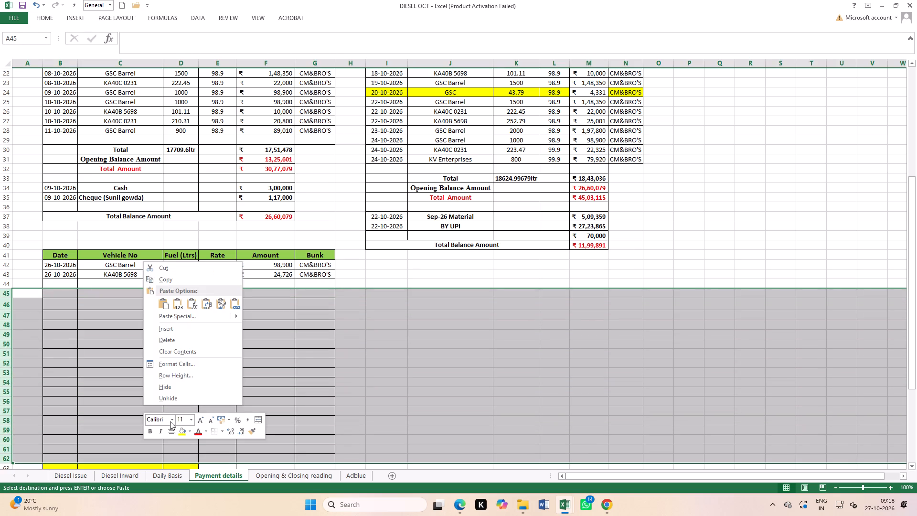
click(173, 342)
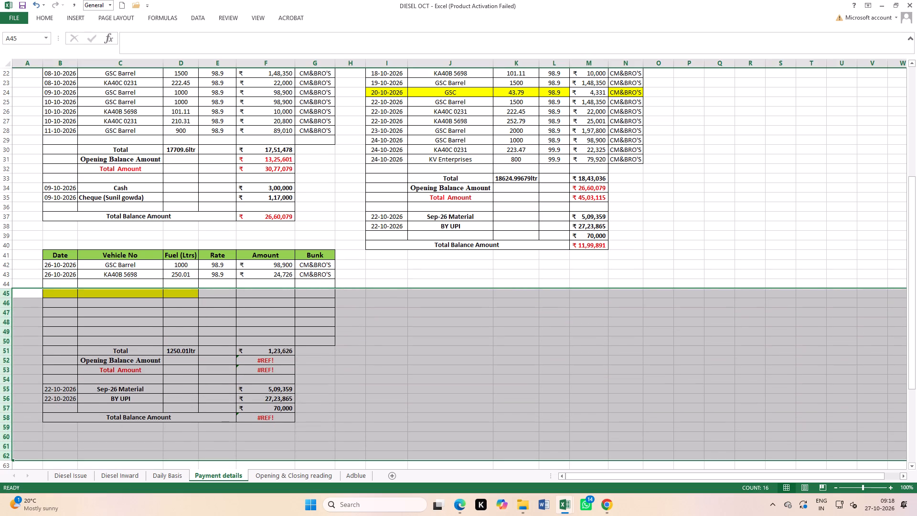
click(146, 326)
Delete the surplus blank rows 46 to 49 above the Total row of the third payment table.
drag(0, 301, 0, 314)
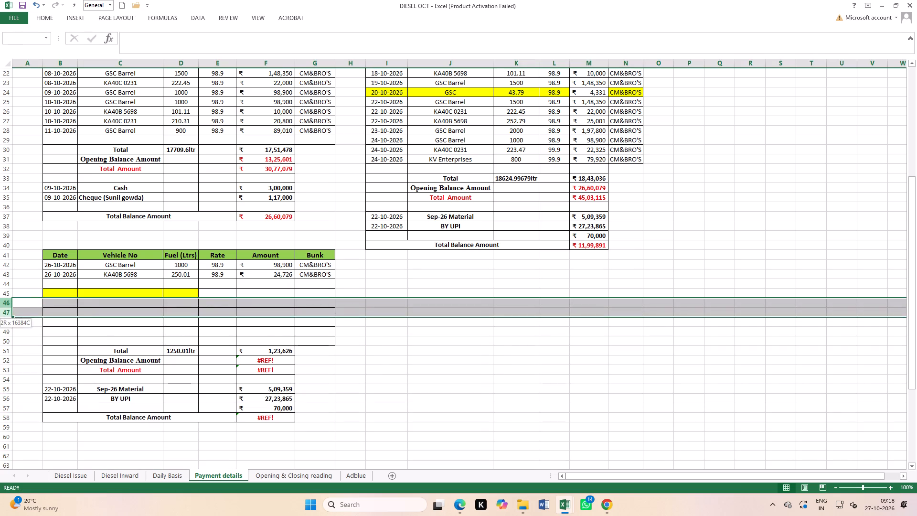
drag(0, 314, 1, 333)
right_click(113, 312)
click(136, 388)
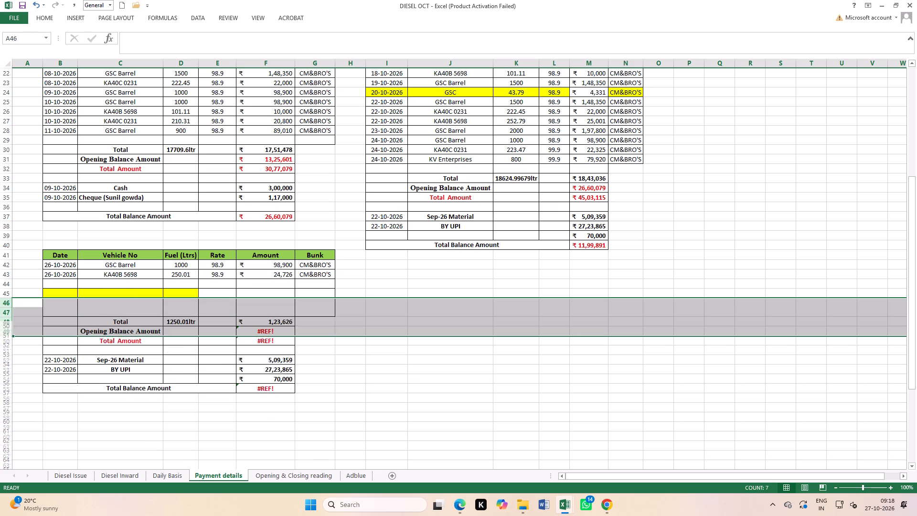
click(464, 355)
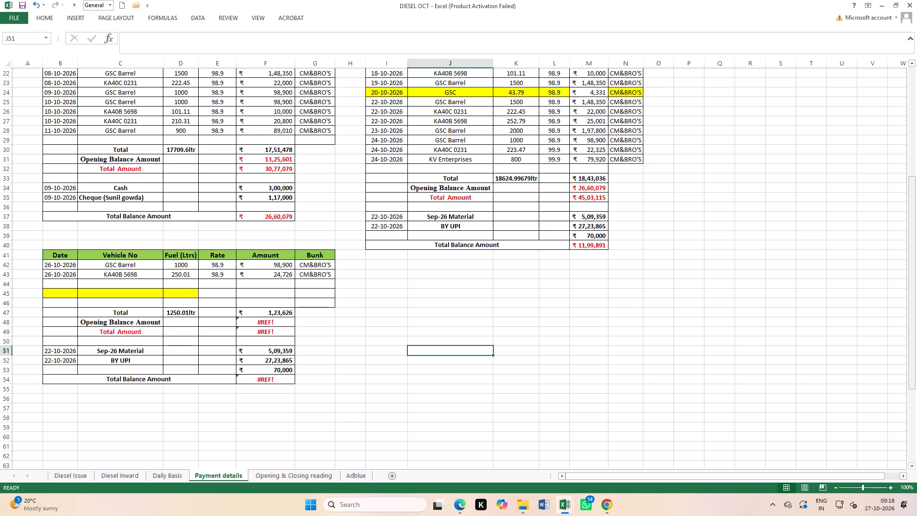
Link the third table's Opening Balance Amount in F48 to the second table's Total Balance Amount in M40.
double_click(274, 312)
key(Return)
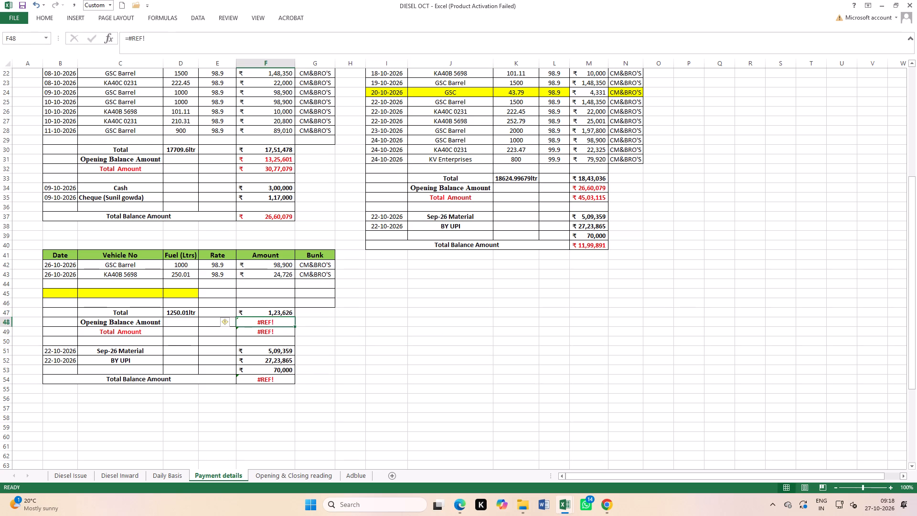
scroll(644, 354, up, 4)
scroll(662, 347, down, 4)
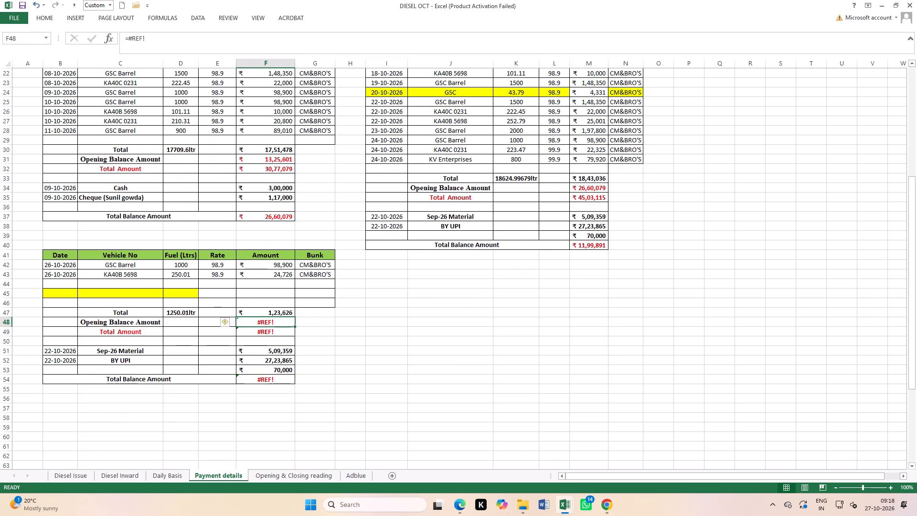
click(661, 346)
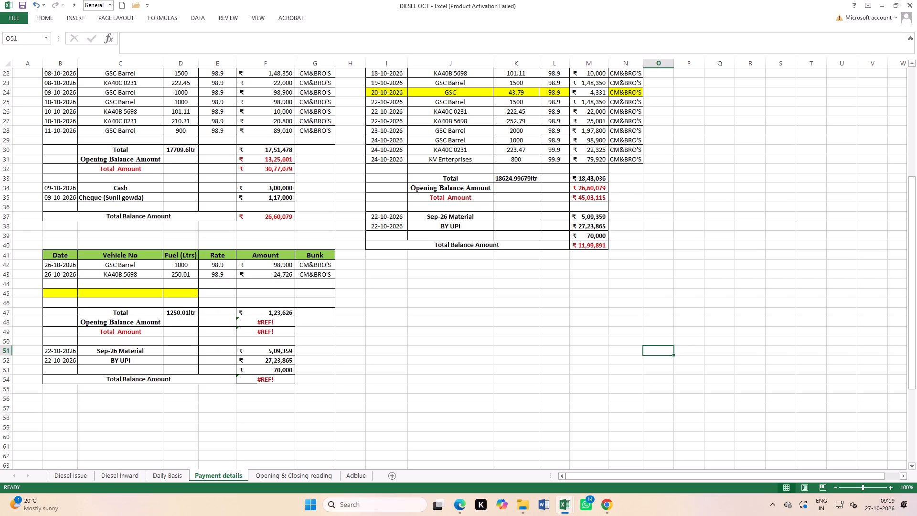
click(261, 324)
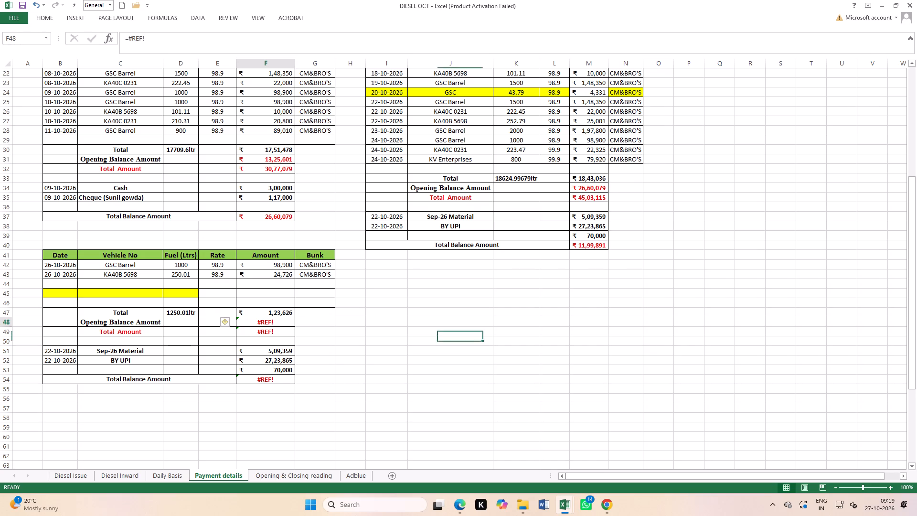
key(equal)
click(596, 244)
key(Return)
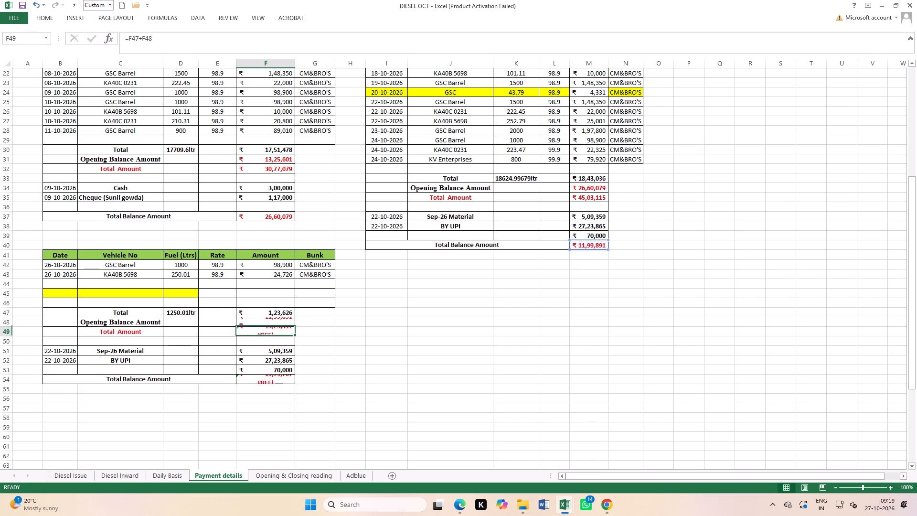
Clear the old payment entries in B51:F53 of the third table.
drag(52, 353, 53, 353)
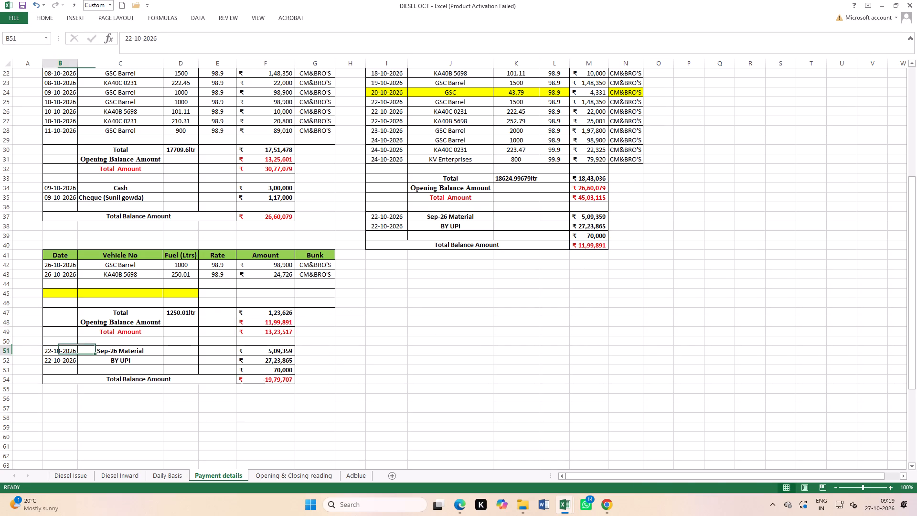
drag(53, 353, 284, 367)
key(Delete)
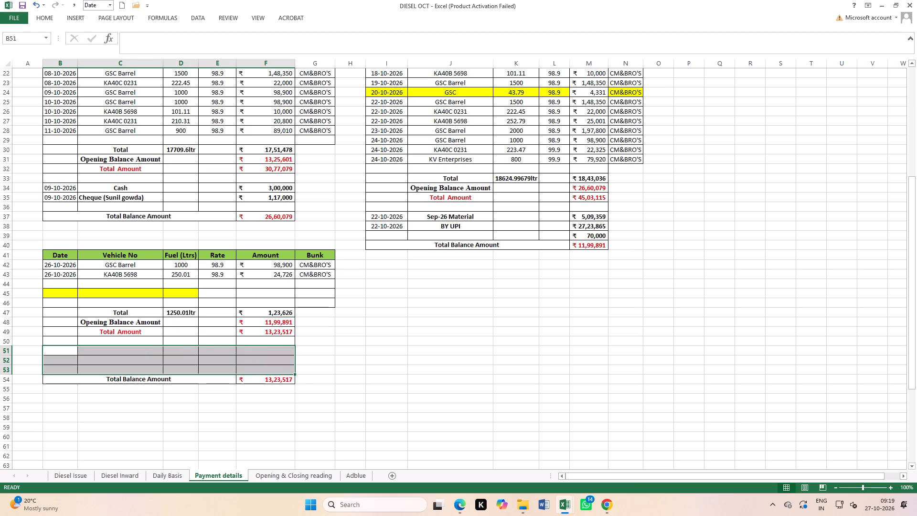
Enter a payment dated 26-10-2026 in B51 with the description "Pardhu give to Chethan sir" in C51.
click(63, 350)
text(26-10-2026)
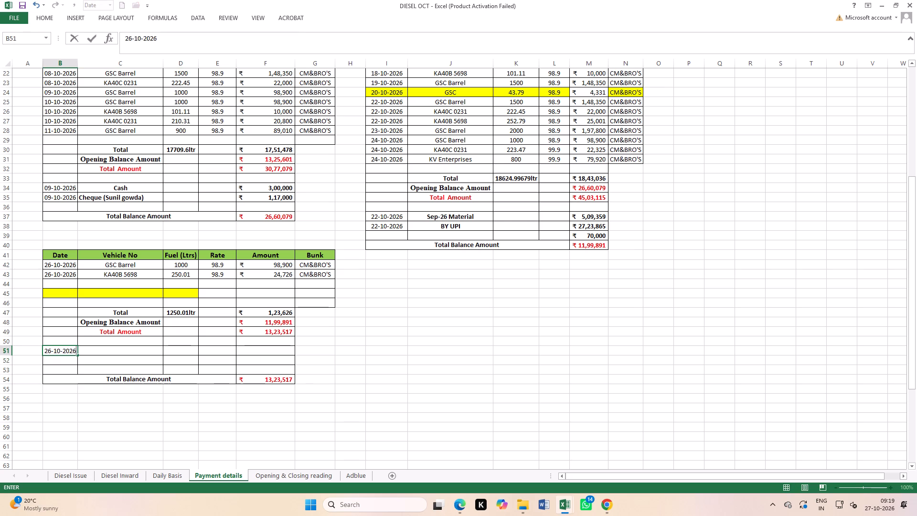
click(142, 349)
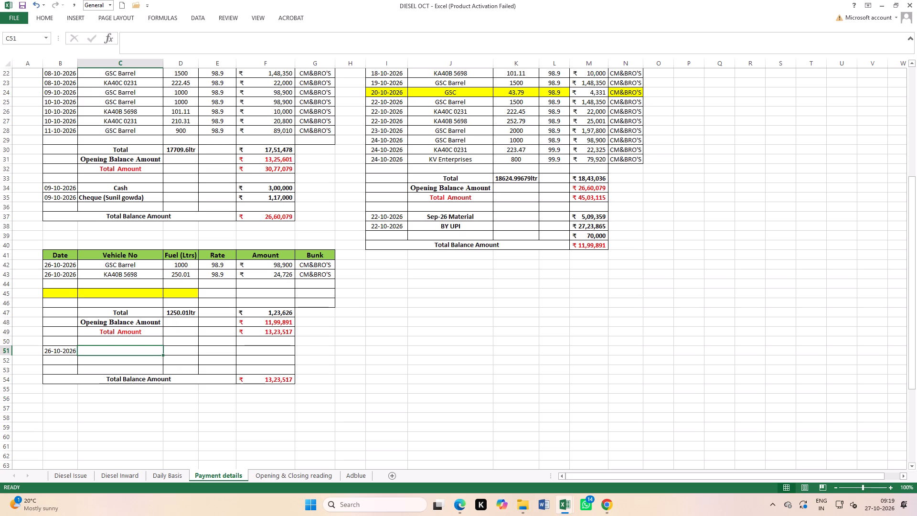
key(p)
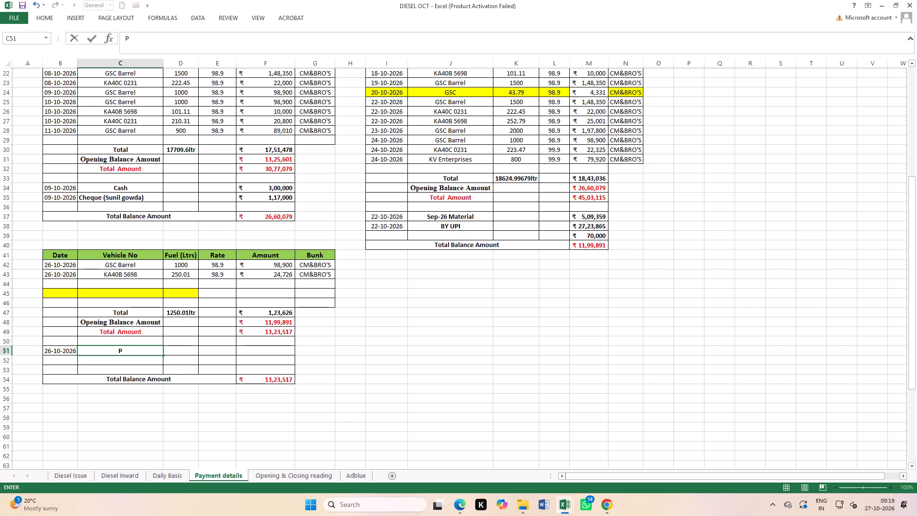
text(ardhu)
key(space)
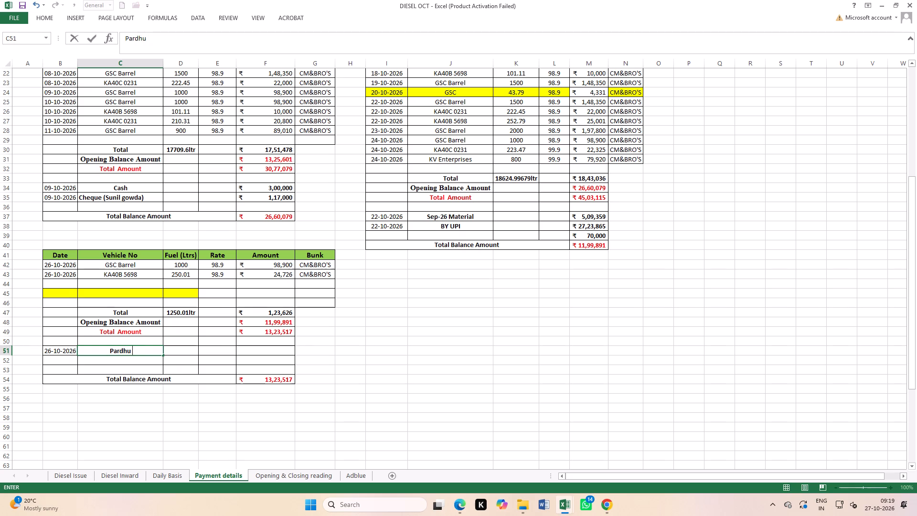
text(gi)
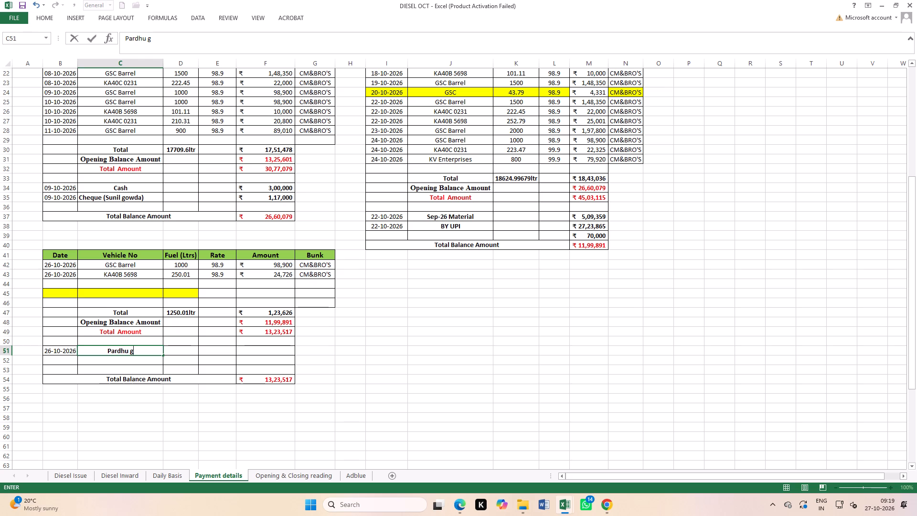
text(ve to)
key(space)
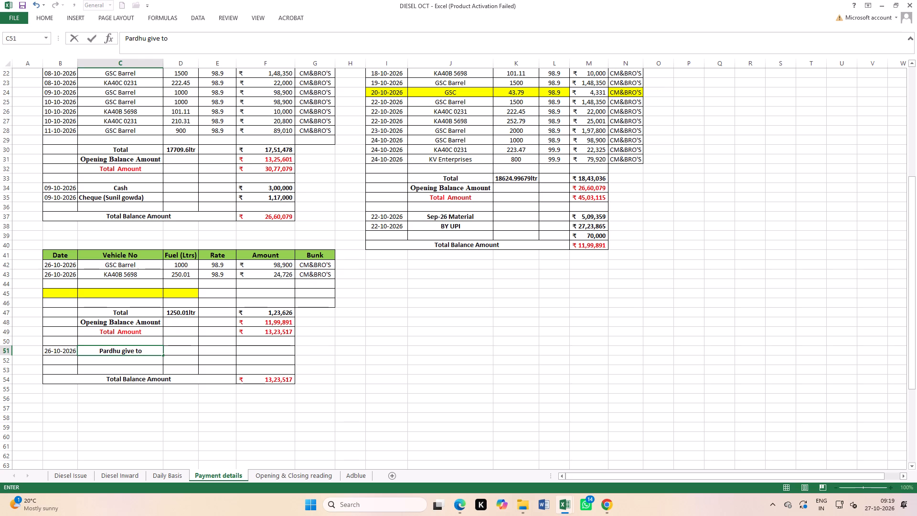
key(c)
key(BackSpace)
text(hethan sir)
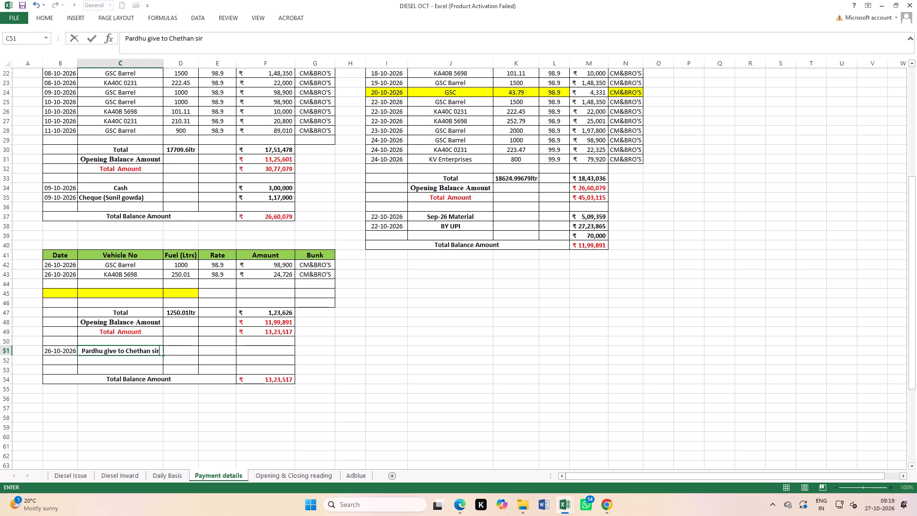
Enter 500000 as the amount of the 26-10-2026 payment in F51.
click(249, 360)
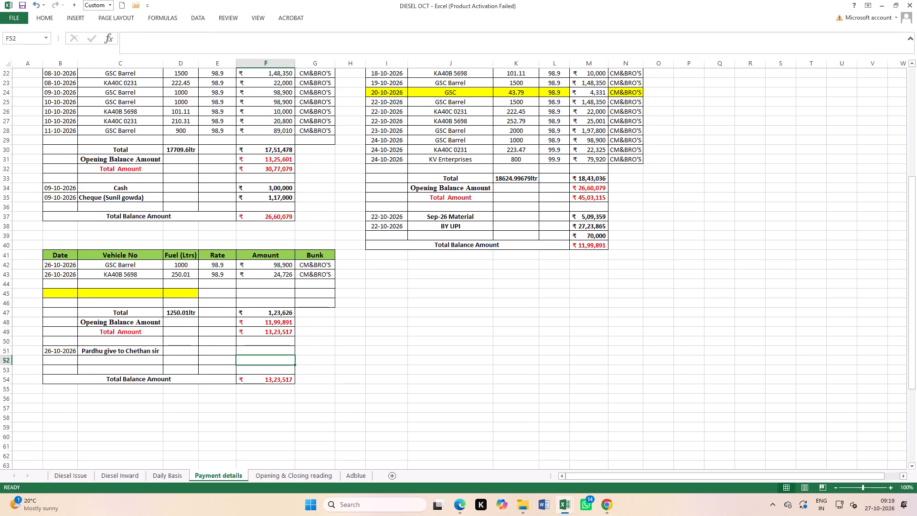
click(265, 351)
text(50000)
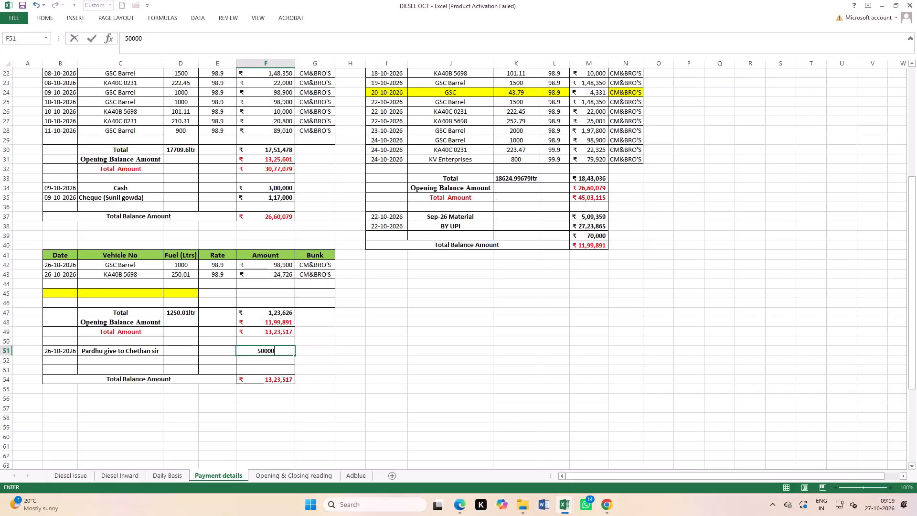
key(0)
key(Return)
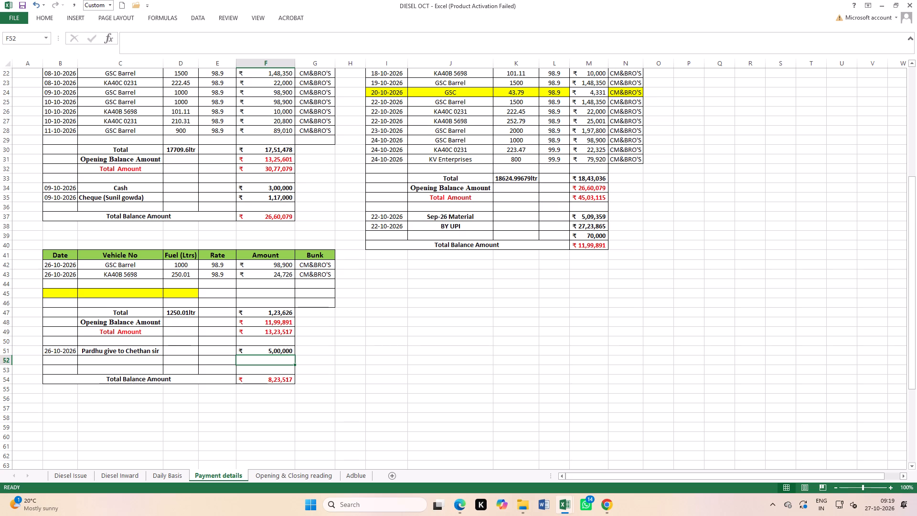
click(469, 389)
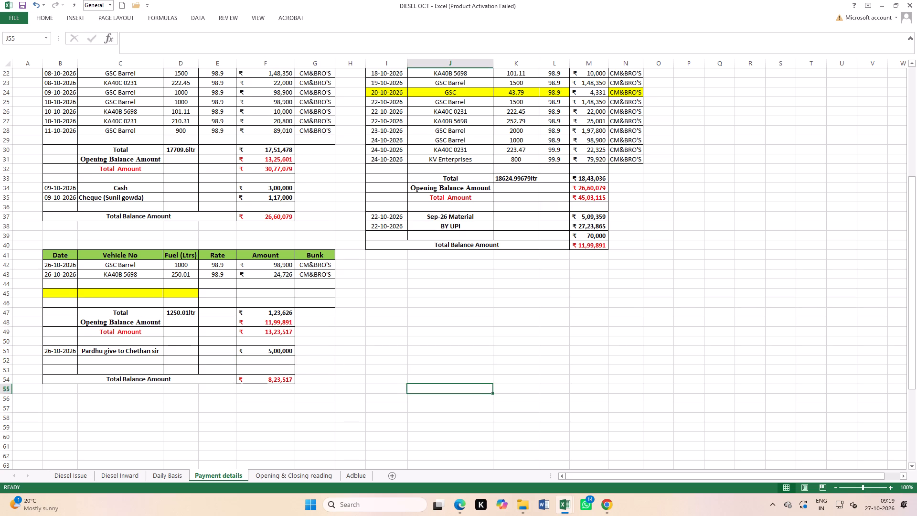
Save the DIESEL OCT workbook with the updated Payment details sheet.
double_click(22, 3)
scroll(574, 231, up, 6)
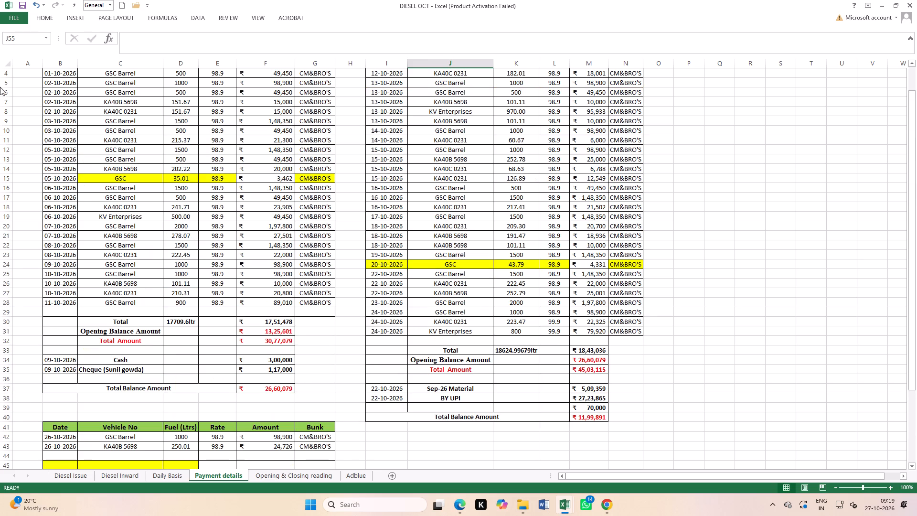
triple_click(22, 5)
Open the Bunk Payment By QR Code workbook from the OCTOBER folder, check the last Oct-2026 entries, and save it.
click(522, 512)
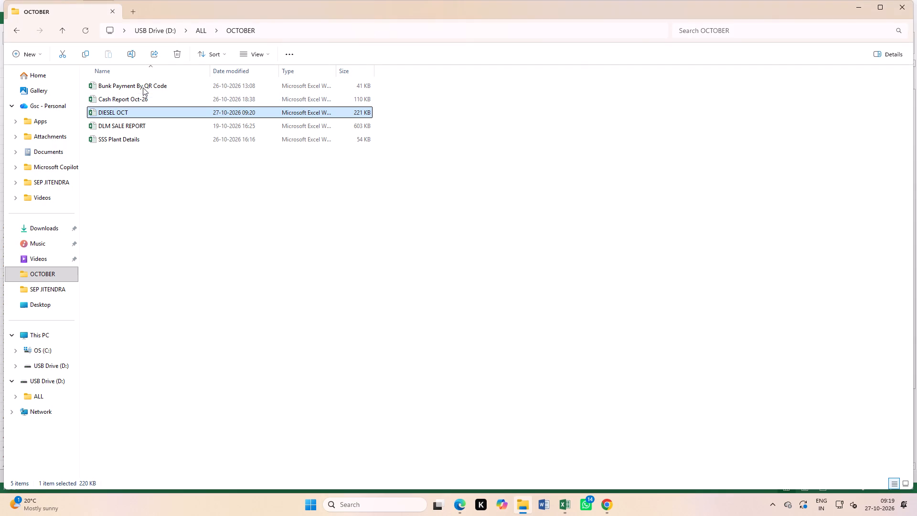
double_click(129, 85)
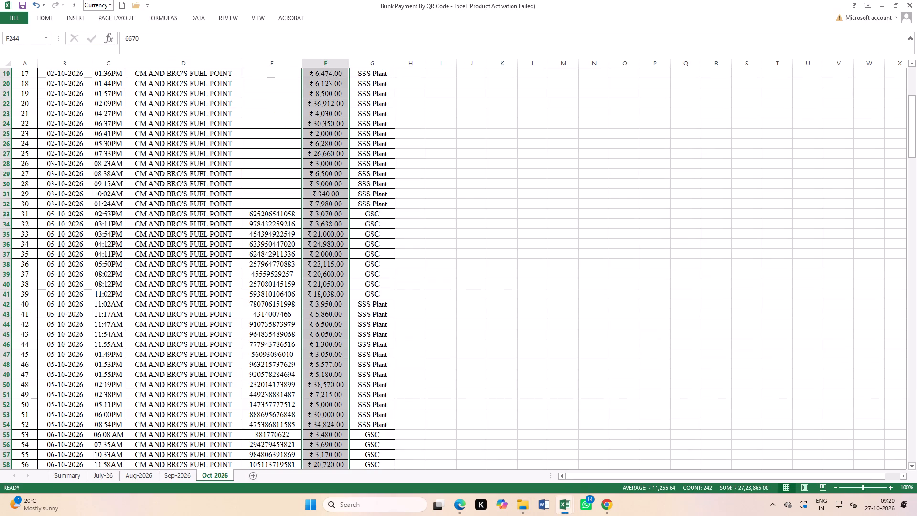
click(501, 277)
scroll(479, 276, down, 15)
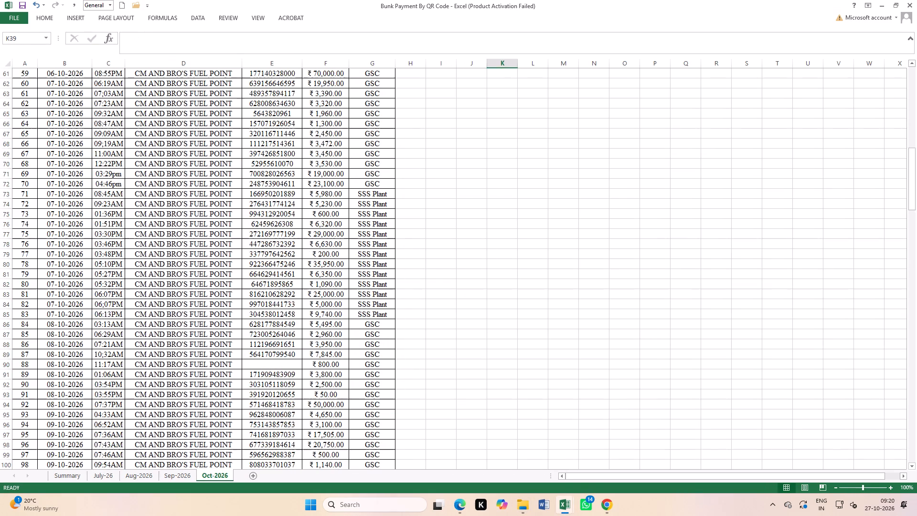
scroll(455, 289, down, 20)
scroll(455, 289, down, 20)
scroll(455, 289, down, 8)
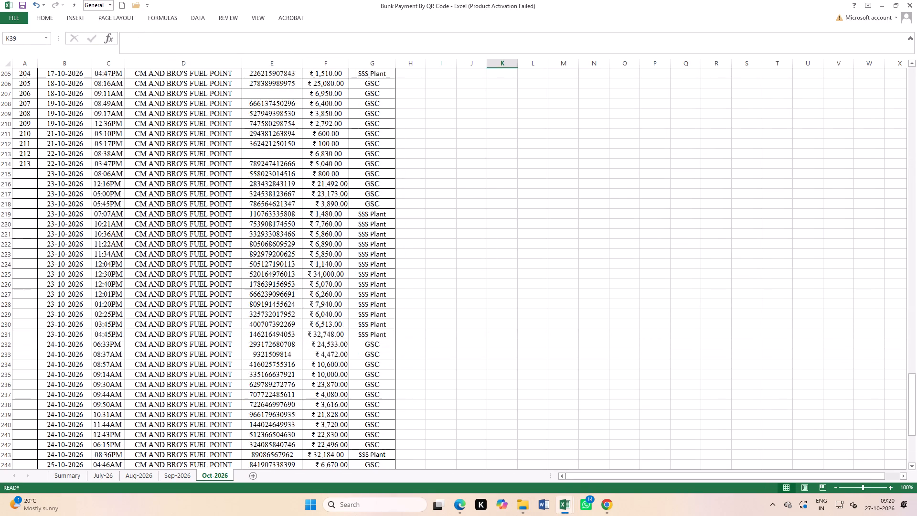
scroll(377, 293, down, 16)
scroll(377, 293, up, 7)
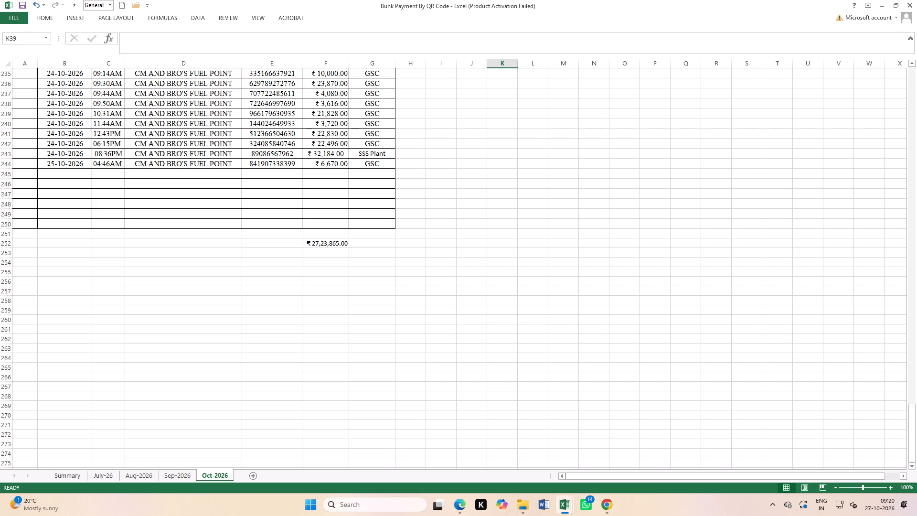
double_click(23, 5)
Add a new sheet named "Diesel payment details" after Oct-2026 in the Bunk Payment By QR Code workbook.
key(ctrl+Tab)
scroll(413, 329, up, 1)
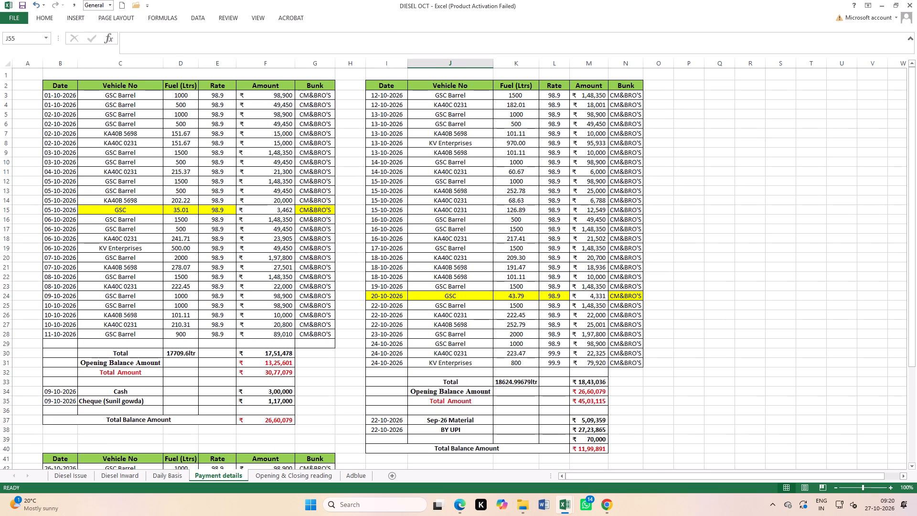
key(ctrl+Tab)
key(ctrl+Tab)
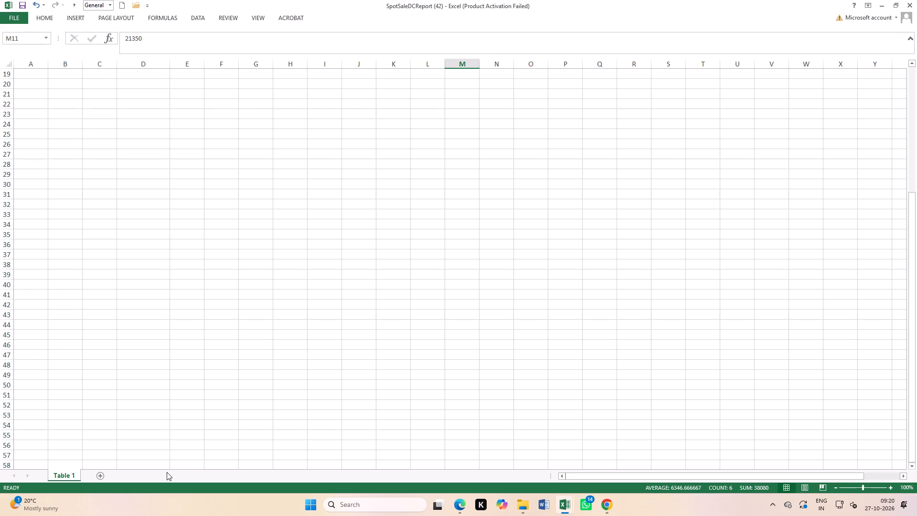
key(ctrl+Tab)
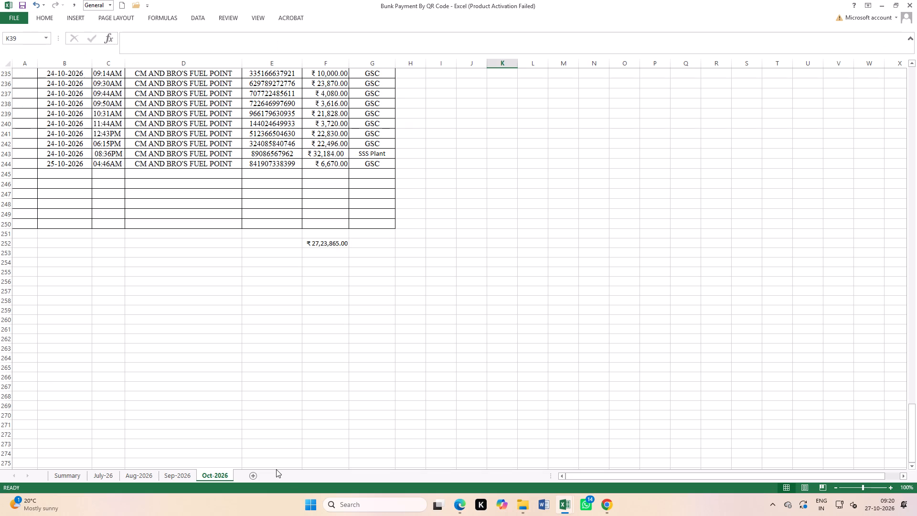
click(250, 473)
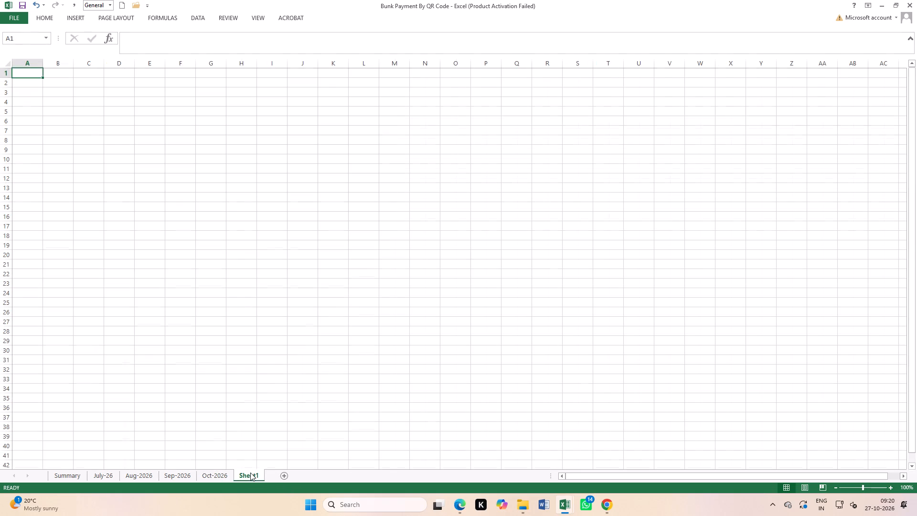
double_click(254, 475)
key(BackSpace)
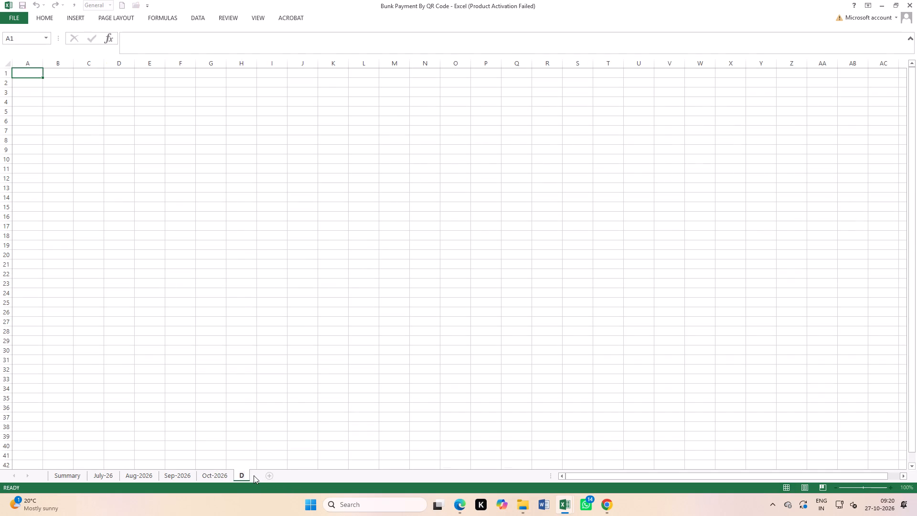
text(iesel payment details)
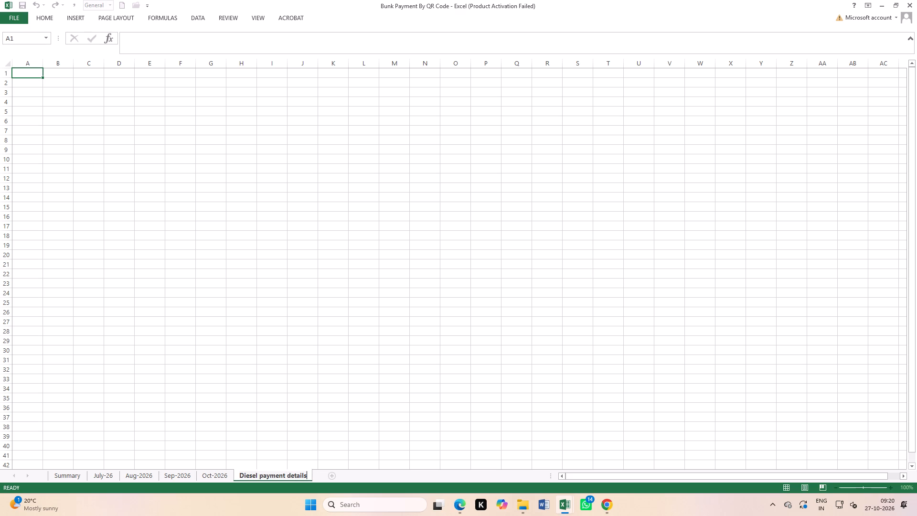
click(445, 341)
Switch back to the DIESEL OCT workbook and save it.
key(ctrl+Tab)
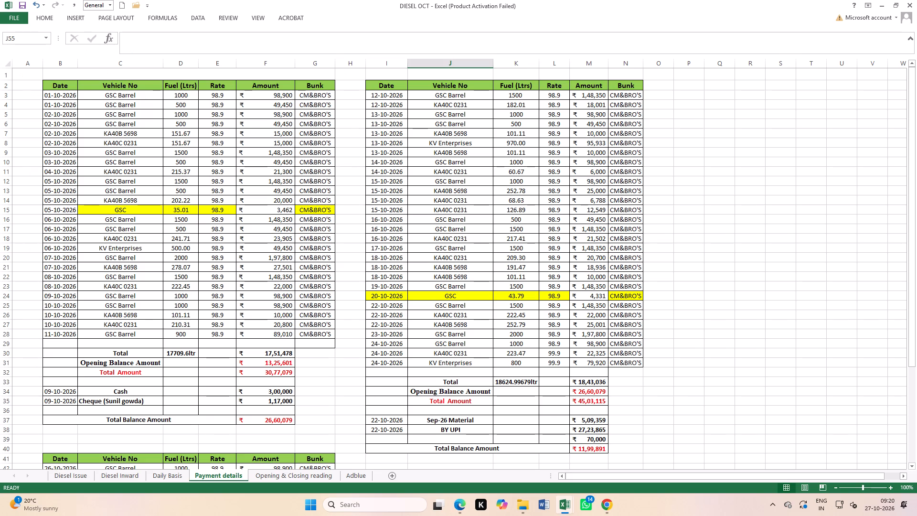
scroll(255, 142, up, 3)
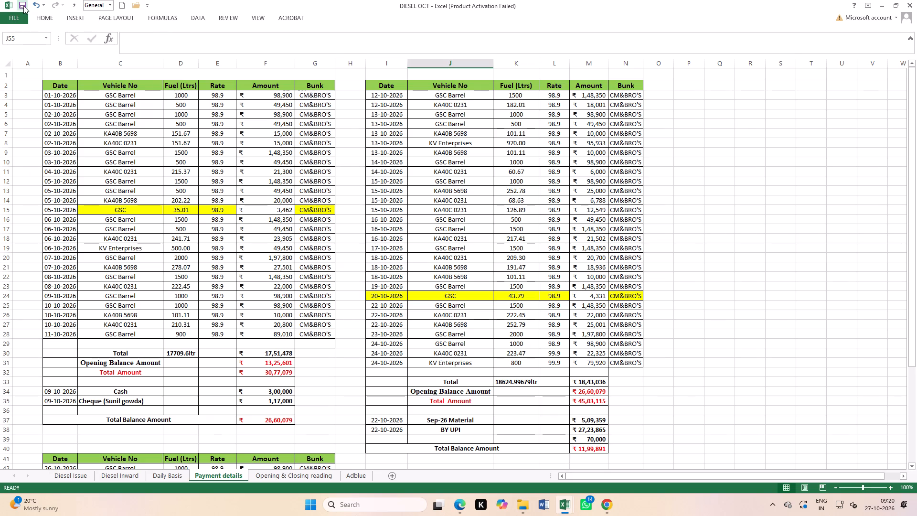
double_click(23, 6)
Copy B2:O54 from DIESEL OCT's Payment details sheet to A2 of Diesel payment details in Bunk Payment By QR Code.
scroll(220, 254, down, 2)
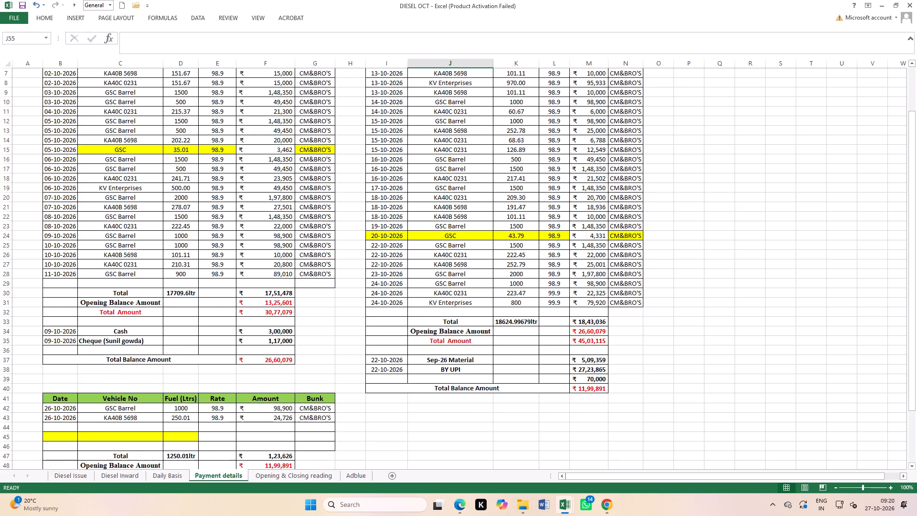
scroll(220, 254, up, 3)
scroll(112, 138, up, 2)
drag(60, 86, 444, 420)
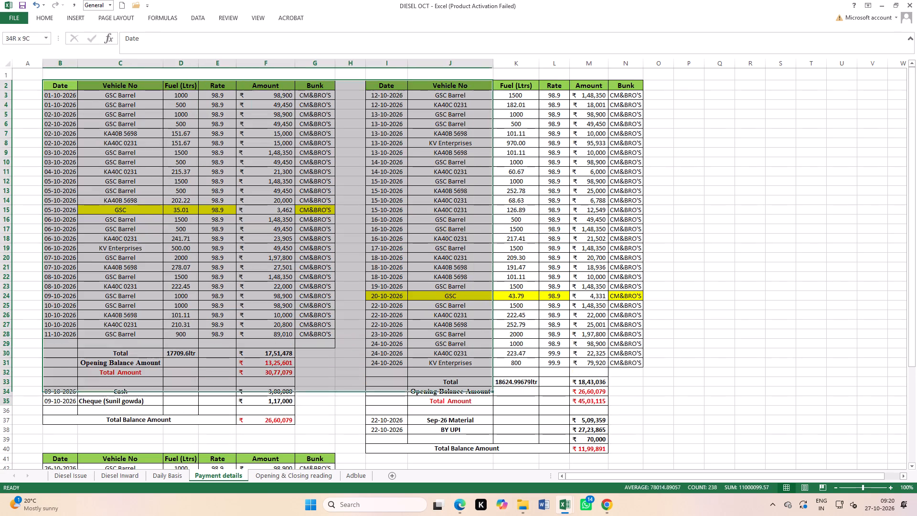
drag(444, 420, 602, 479)
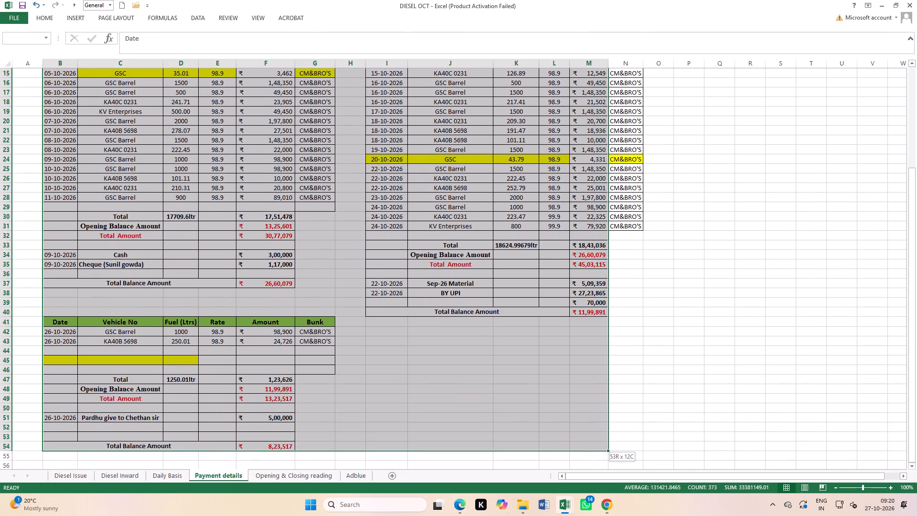
drag(602, 479, 658, 441)
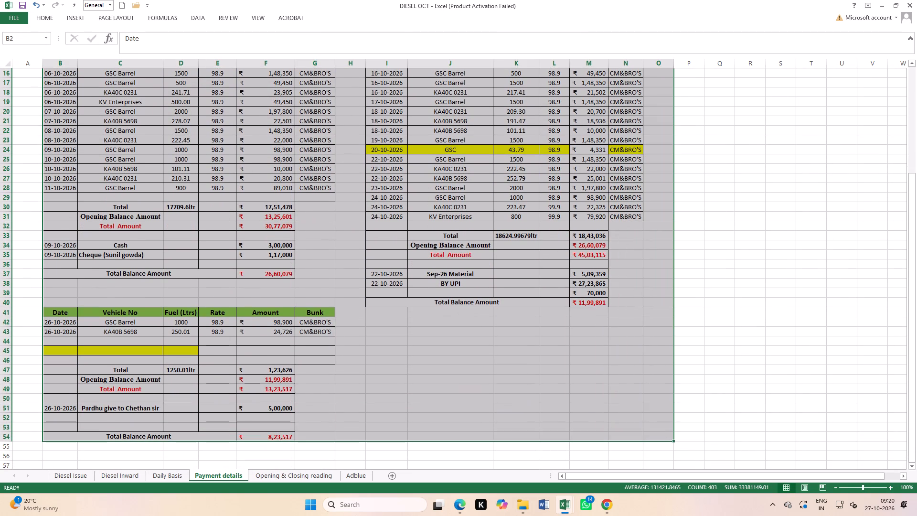
key(ctrl+c)
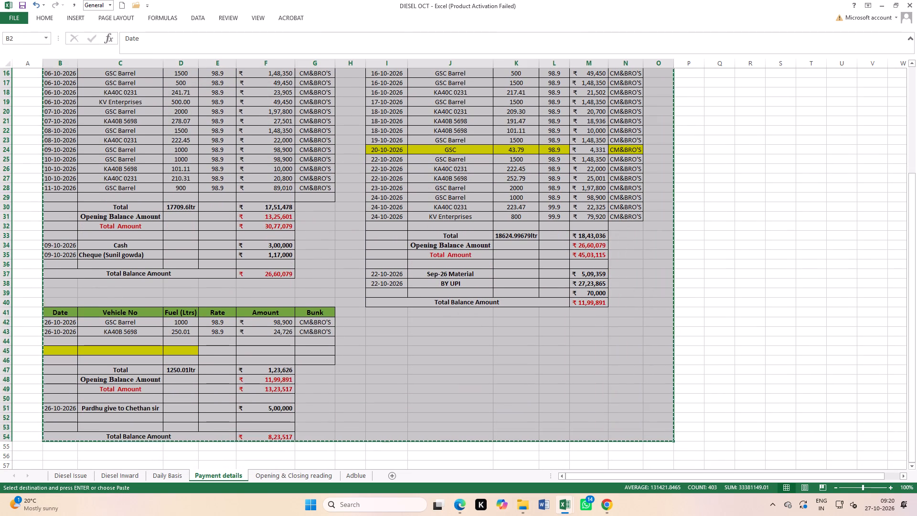
key(ctrl+Tab)
key(ctrl+Tab)
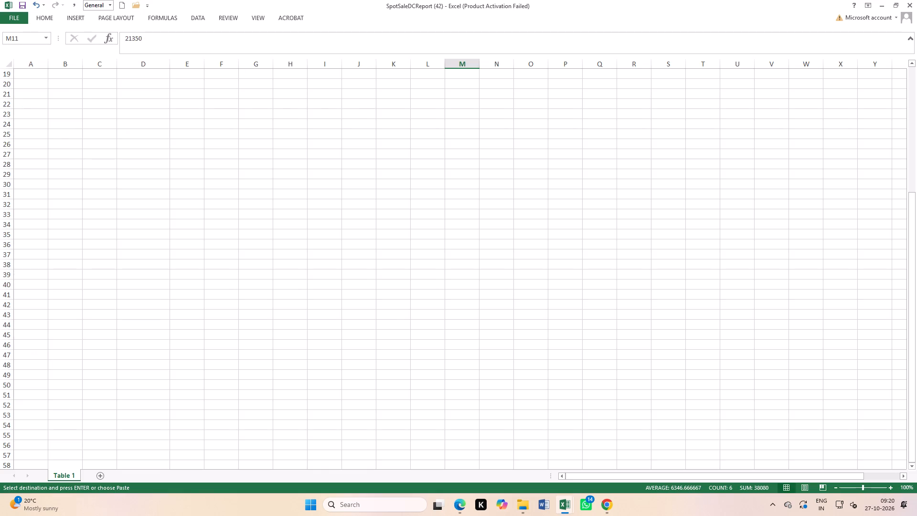
key(ctrl+Tab)
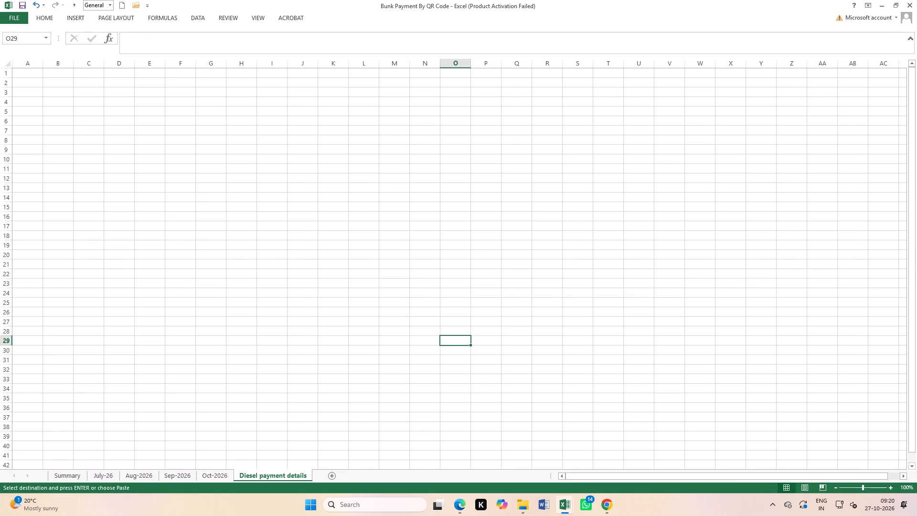
scroll(51, 90, up, 5)
click(54, 83)
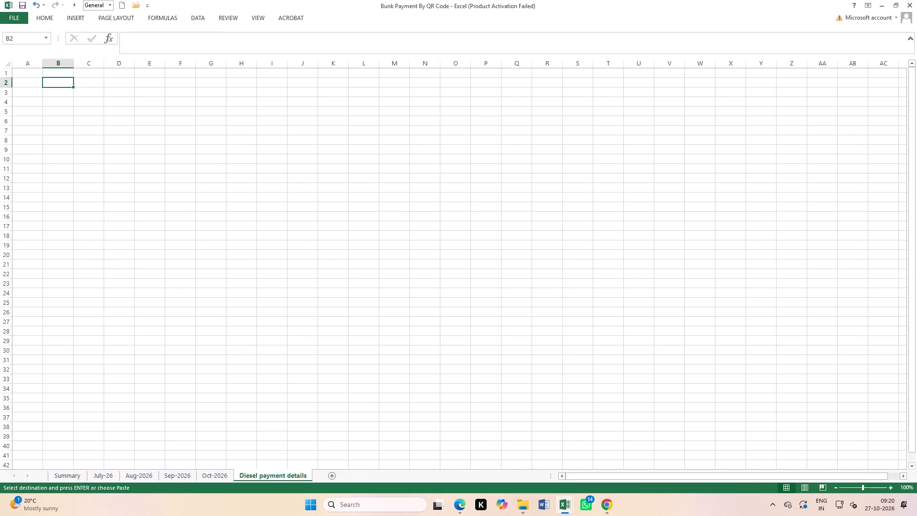
click(29, 82)
key(ctrl+v)
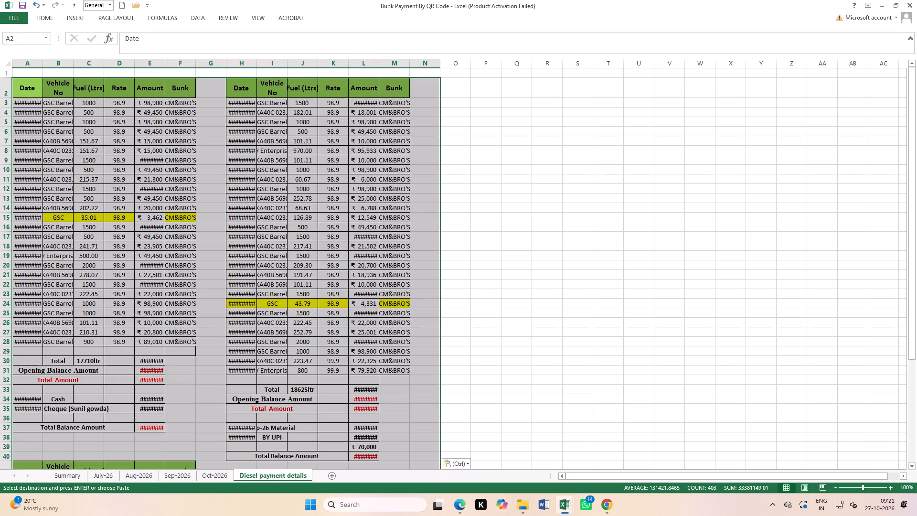
AutoFit columns A, B, C, E, F, H, I, L and M to their contents on the Diesel payment details sheet.
click(240, 221)
double_click(43, 61)
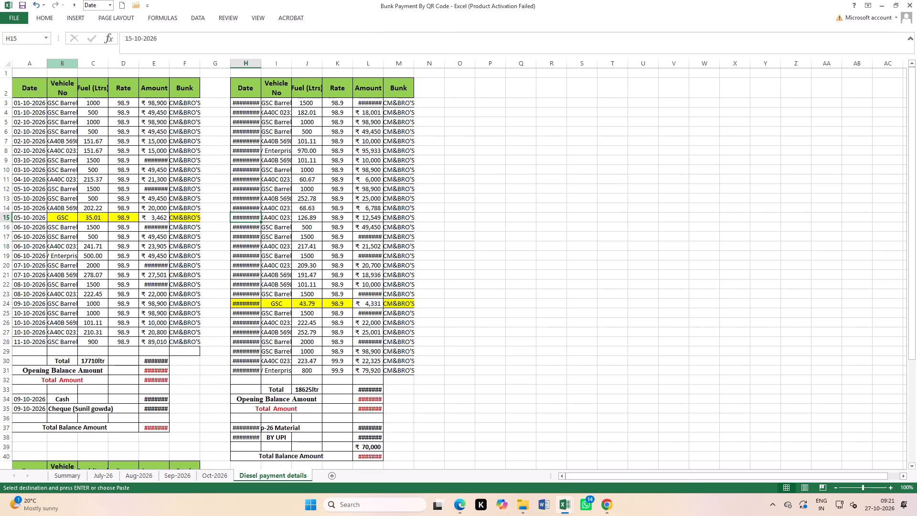
double_click(76, 64)
double_click(167, 65)
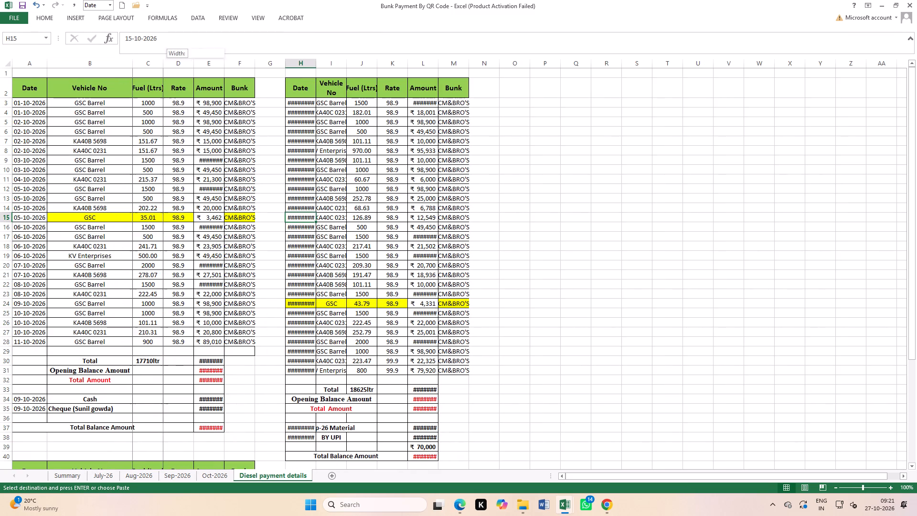
double_click(241, 65)
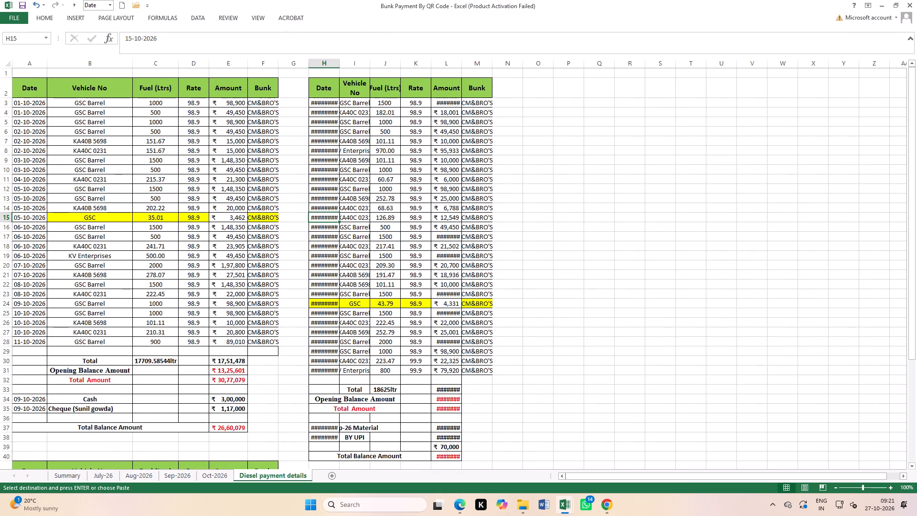
double_click(280, 64)
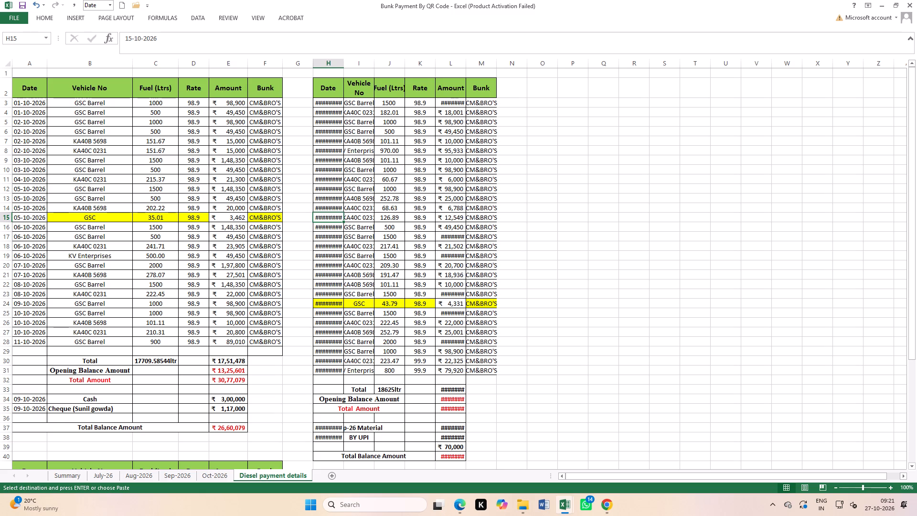
double_click(343, 65)
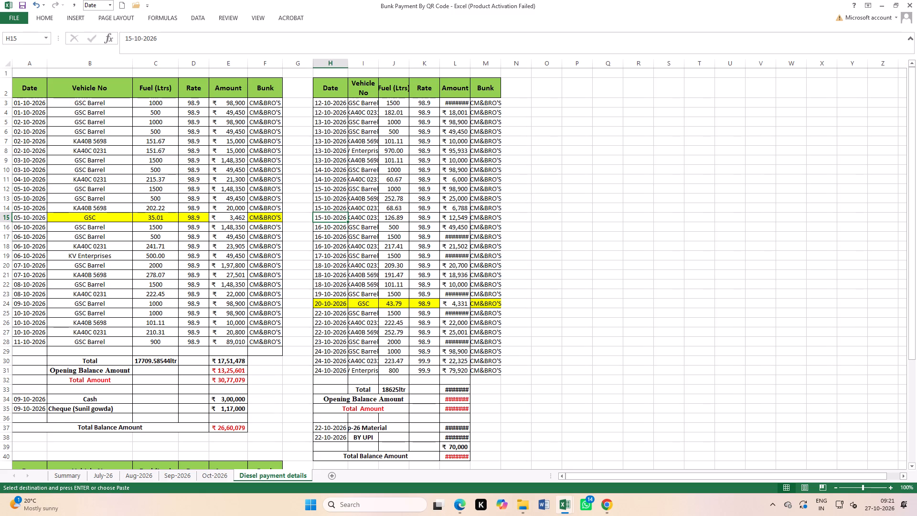
double_click(379, 62)
double_click(522, 63)
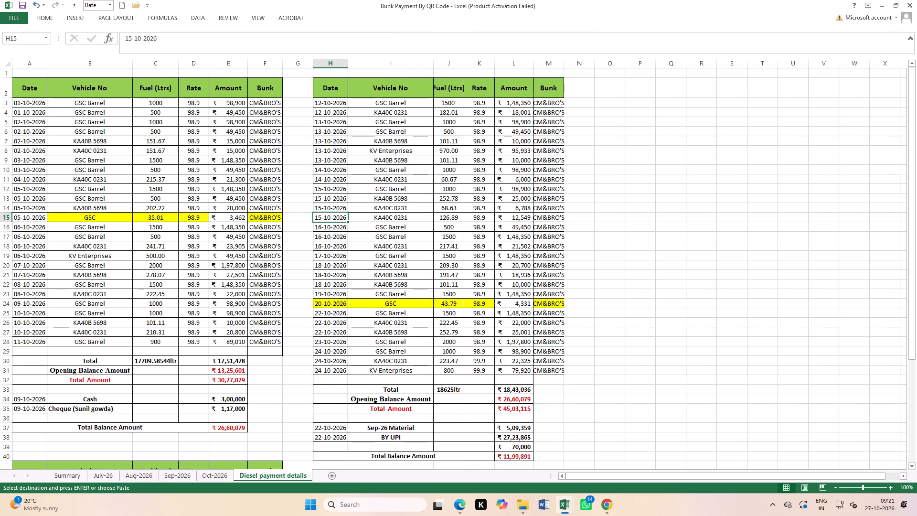
double_click(565, 63)
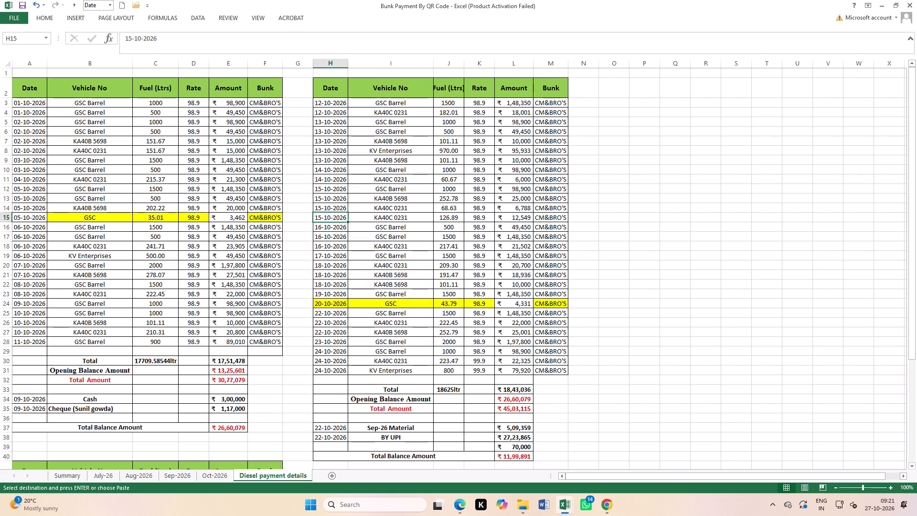
Check the pasted tables on the Diesel payment details sheet, then save and close the Bunk Payment By QR Code workbook.
click(679, 255)
scroll(440, 312, down, 6)
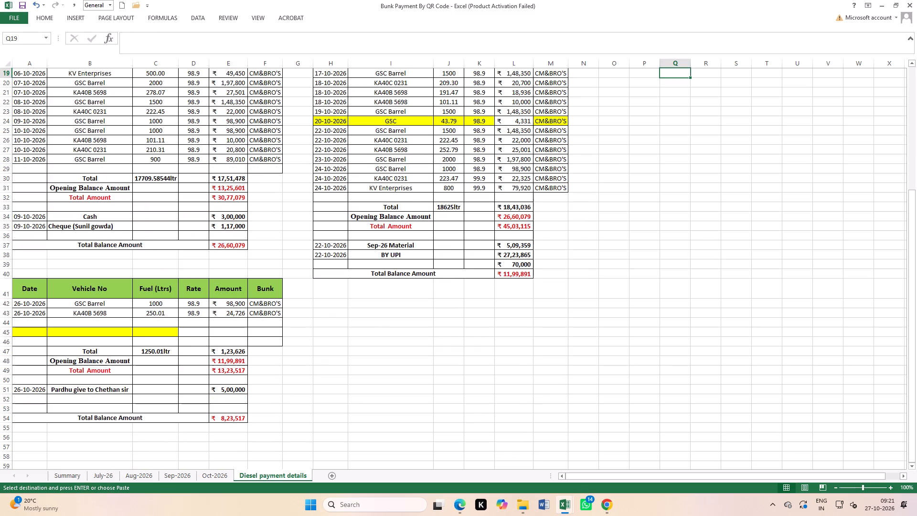
click(440, 353)
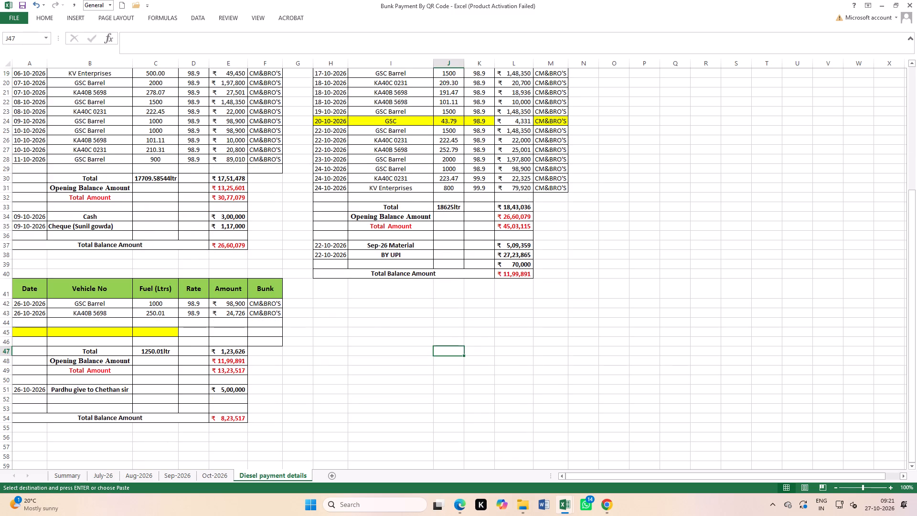
triple_click(21, 7)
double_click(21, 7)
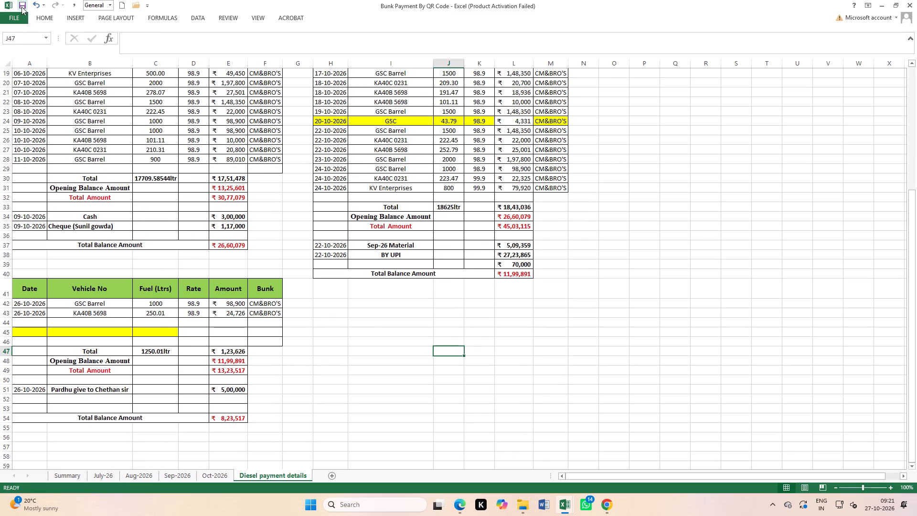
click(916, 0)
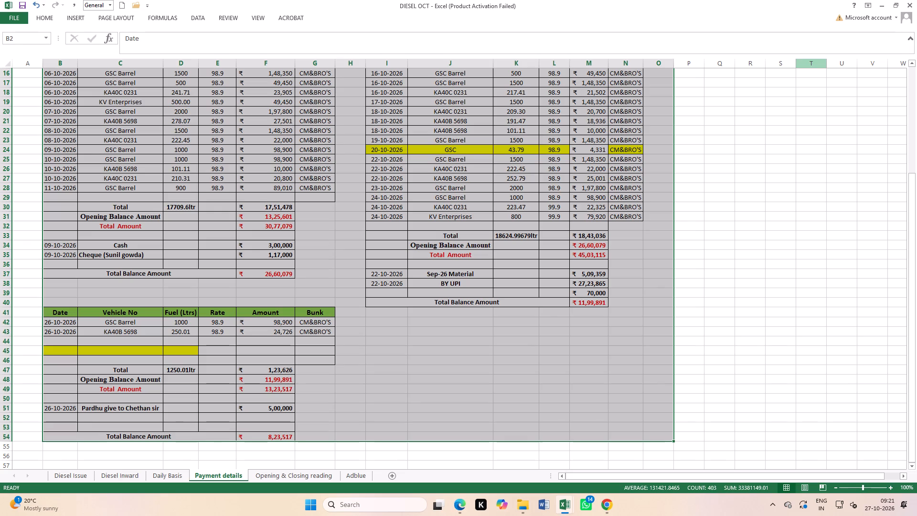
Clear the copied range selection on DIESEL OCT's Payment details sheet, then save and close the workbook.
click(798, 201)
double_click(22, 4)
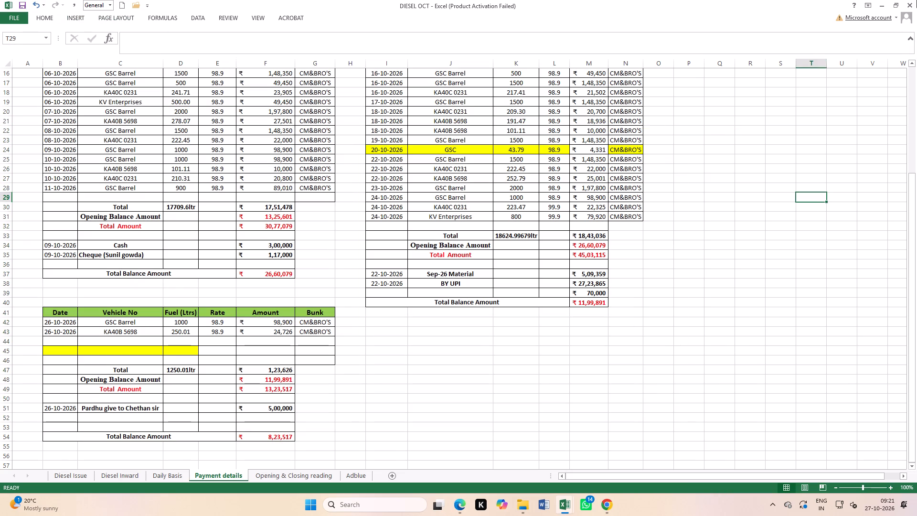
click(916, 0)
Copy the Bunk Payment By QR Code workbook file from the OCTOBER folder in File Explorer.
right_click(154, 89)
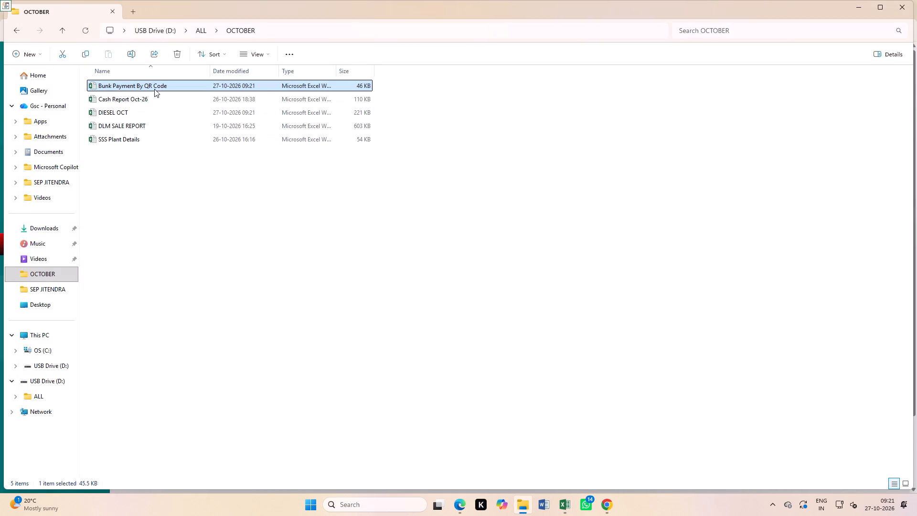
click(200, 110)
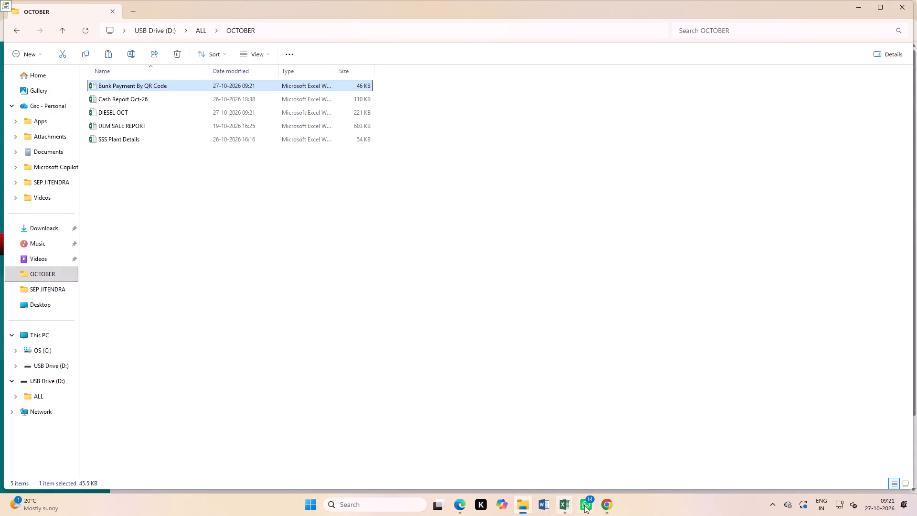
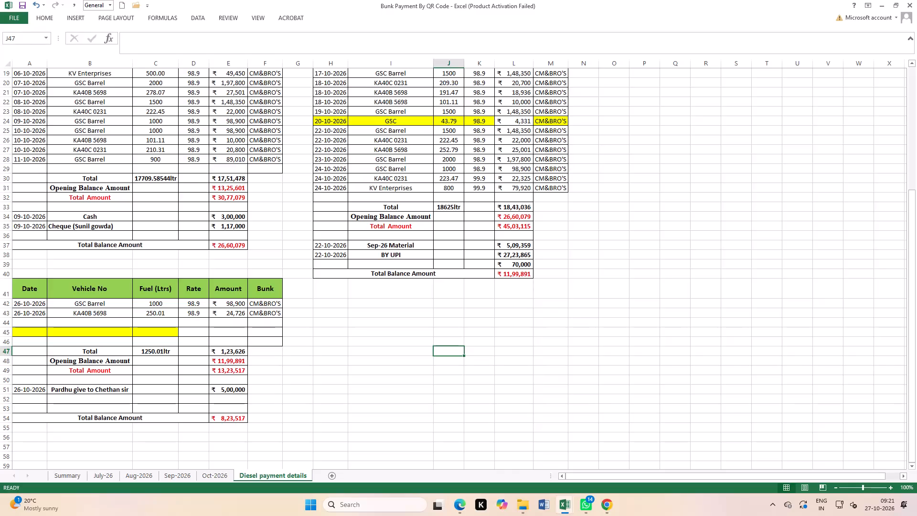
Close the Bunk Payment By QR Code workbook and return to the OCTOBER folder in File Explorer.
click(916, 0)
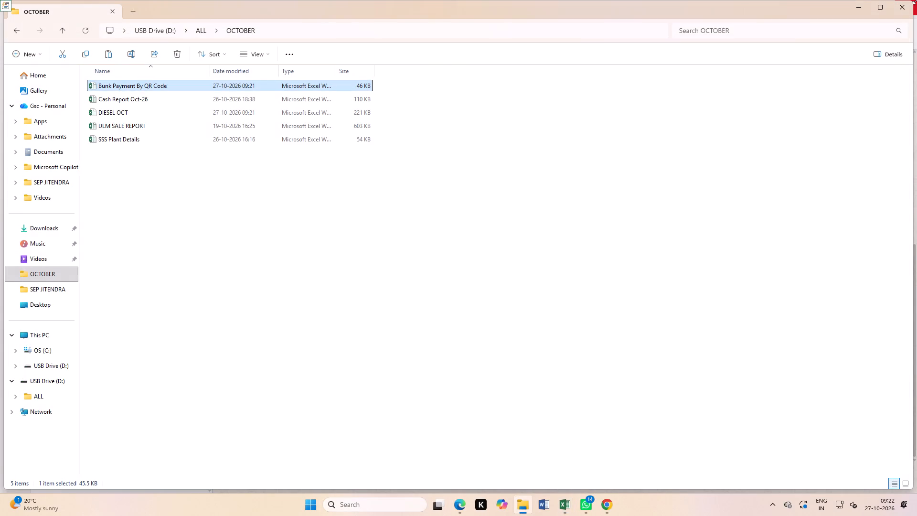
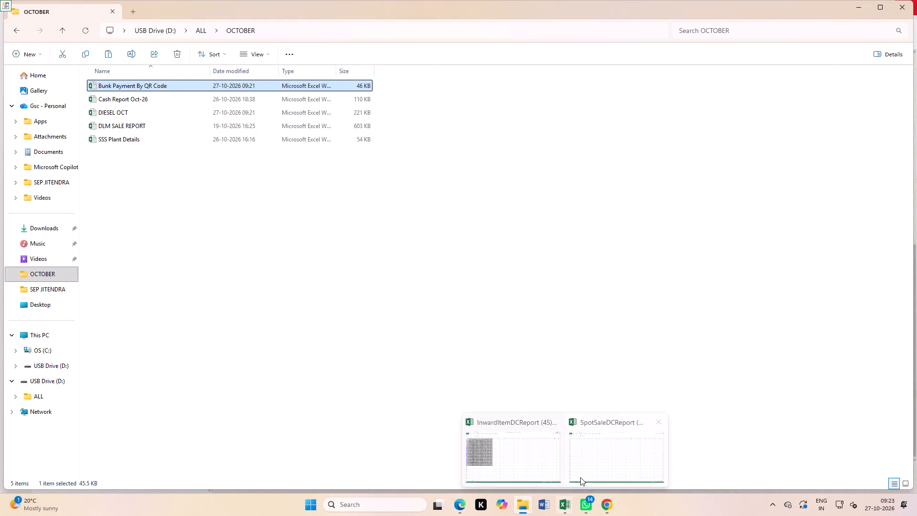
Switch to the SpotSaleDCReport (42) workbook in Excel and close it without saving its changes.
click(610, 463)
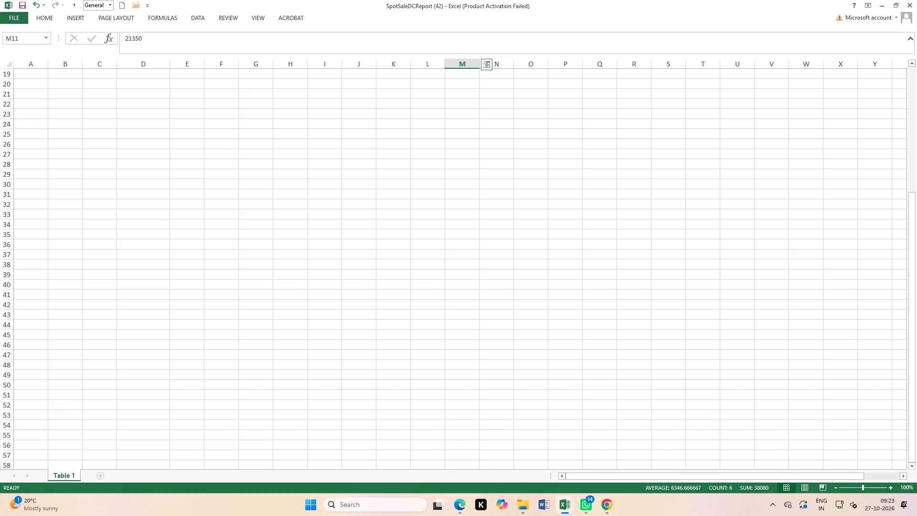
click(916, 0)
click(468, 270)
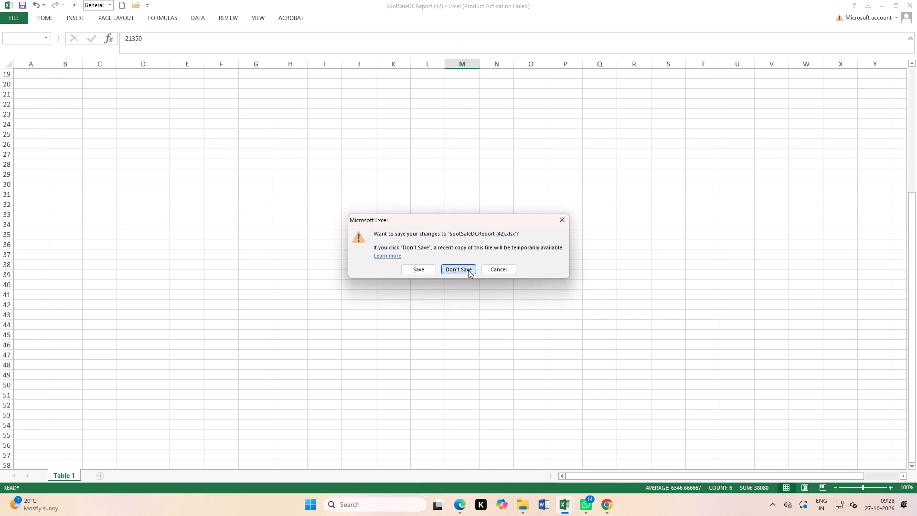
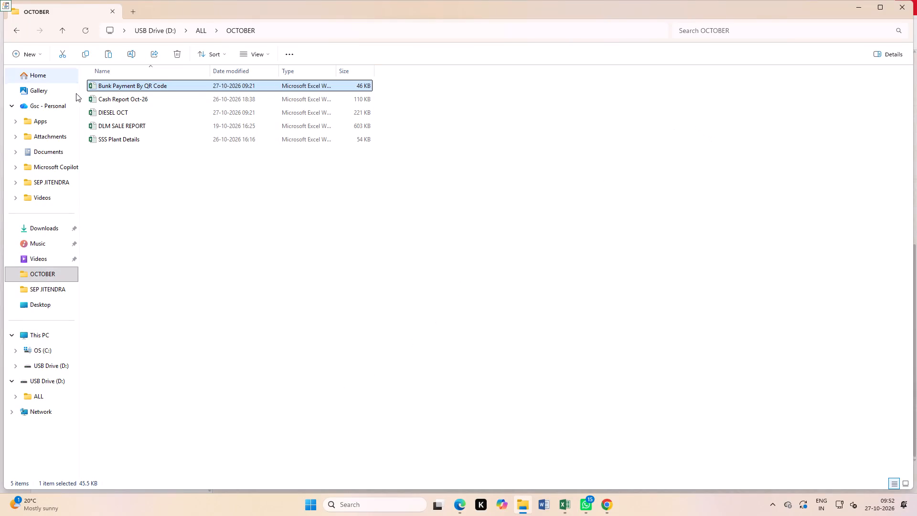
Open the Bunk Payment By QR Code workbook and check the 26-10-2026 diesel and balance table.
double_click(109, 86)
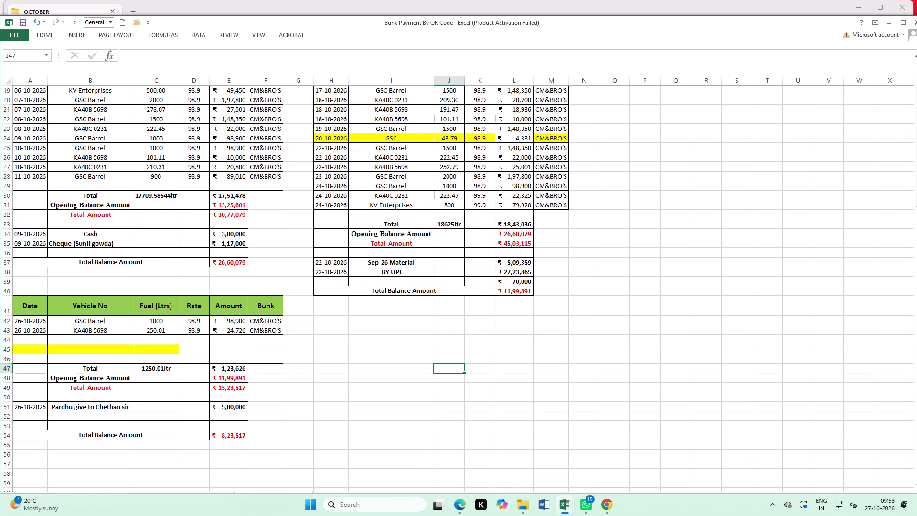
scroll(404, 429, down, 4)
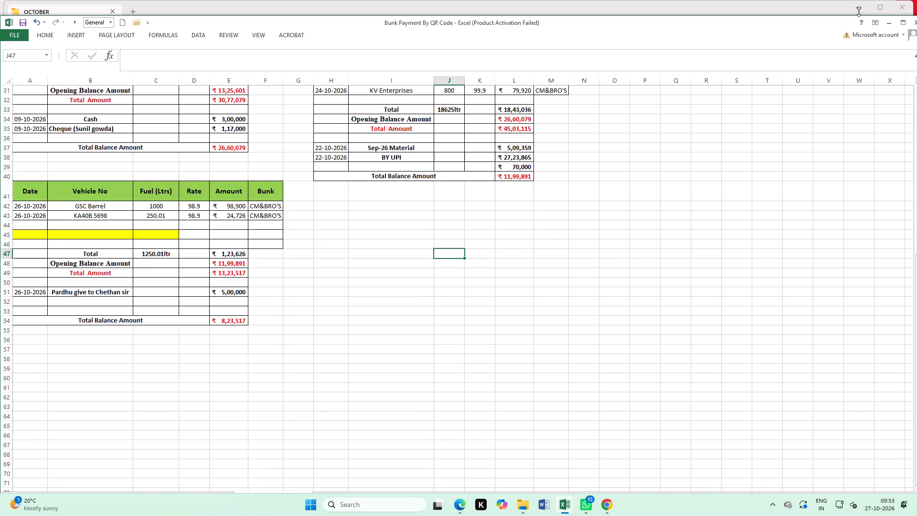
Return to the OCTOBER folder in File Explorer and open the Cash Report Oct-26 workbook.
click(880, 6)
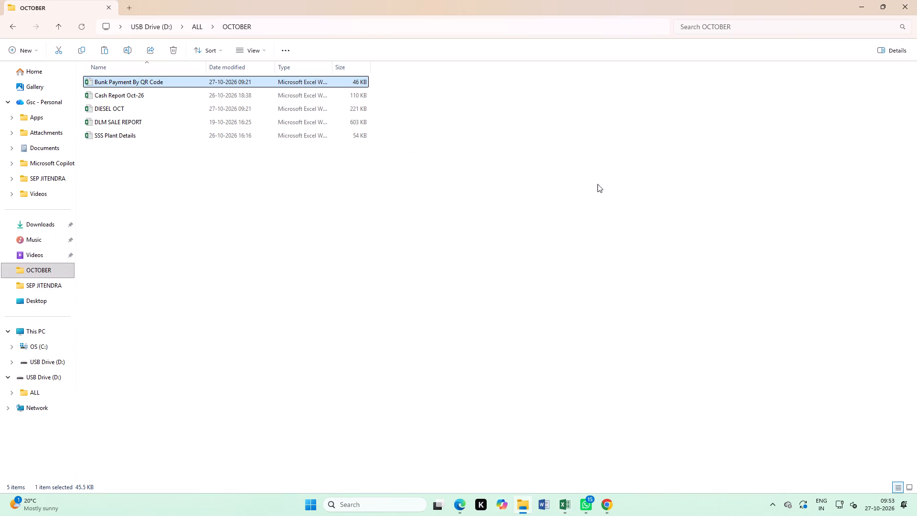
double_click(152, 93)
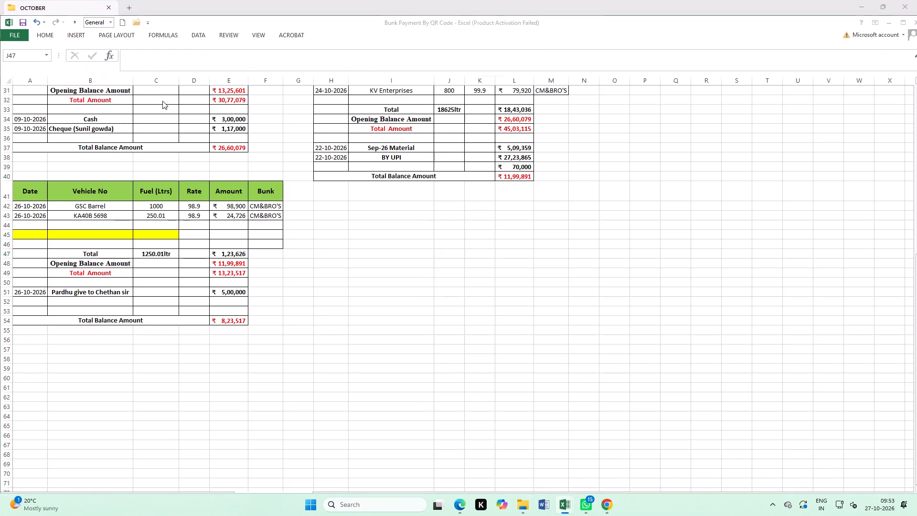
click(614, 238)
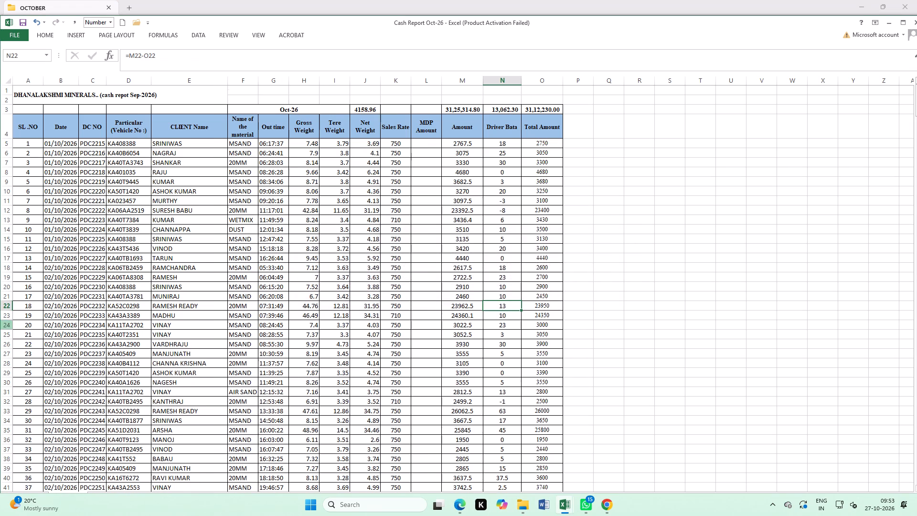
Examine the Cash Report Oct-26 sales entries down to the latest filled rows and the blank rows after them.
scroll(119, 330, down, 5)
scroll(144, 395, down, 20)
scroll(144, 395, down, 13)
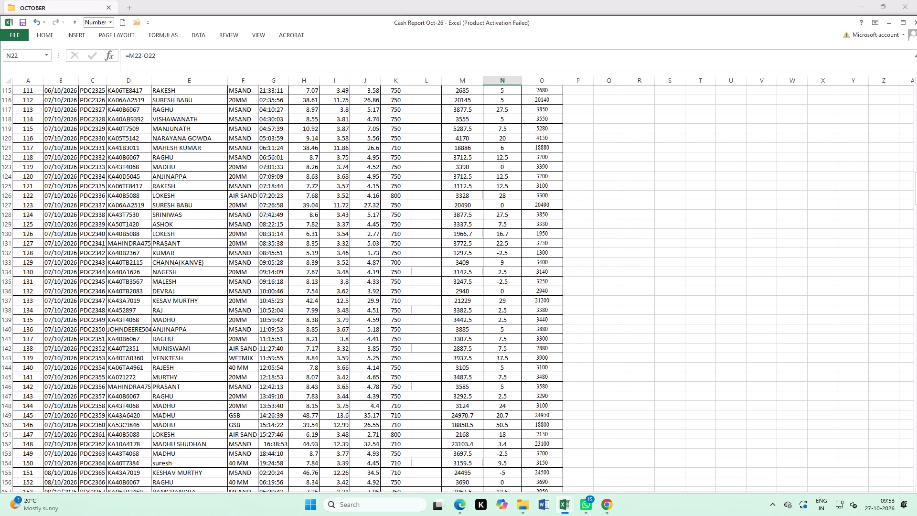
scroll(136, 418, down, 19)
scroll(267, 424, down, 13)
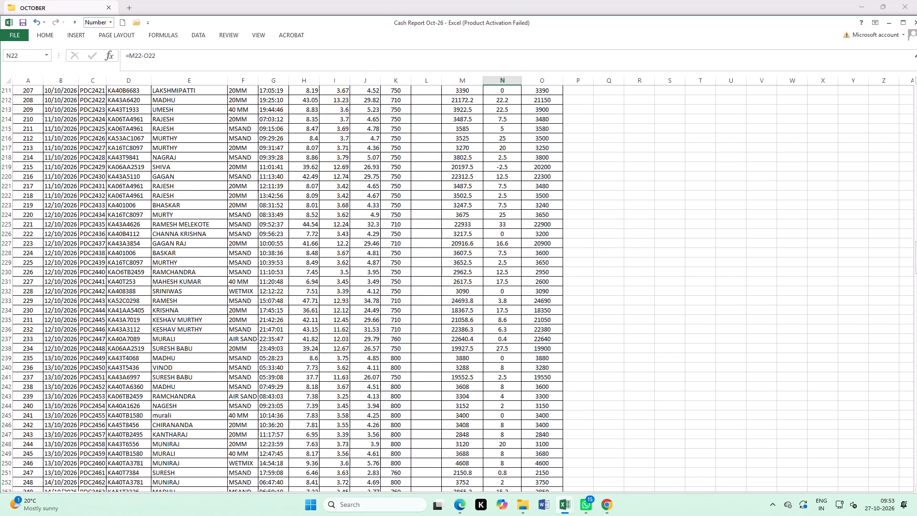
scroll(273, 449, down, 19)
scroll(287, 444, down, 7)
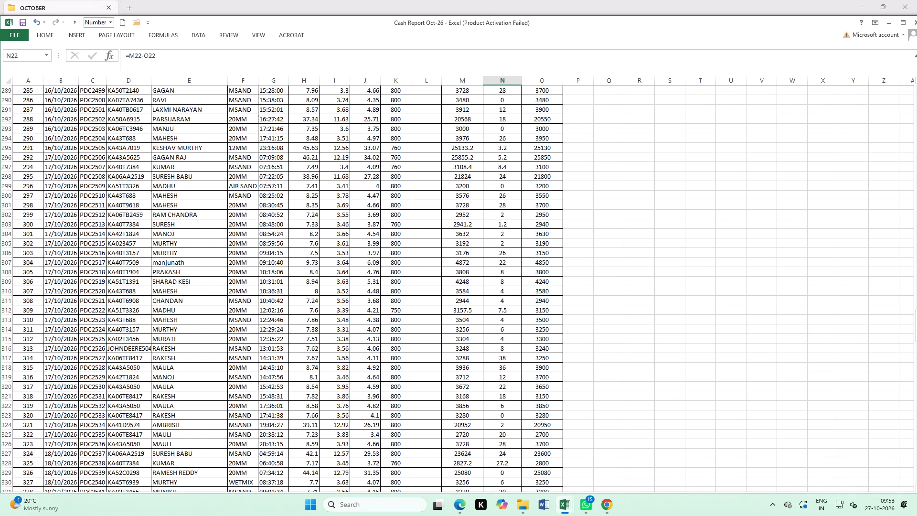
scroll(776, 305, down, 6)
scroll(856, 272, down, 4)
scroll(671, 369, down, 7)
scroll(381, 361, down, 7)
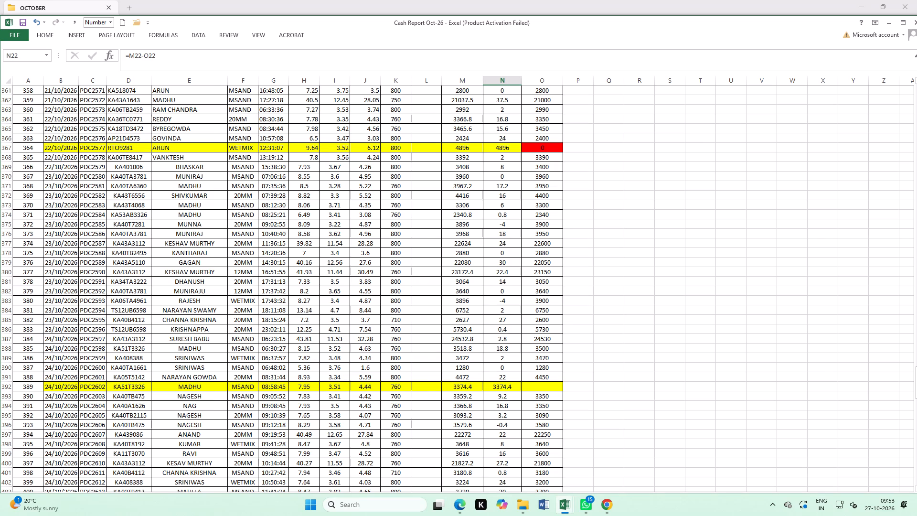
scroll(312, 359, down, 3)
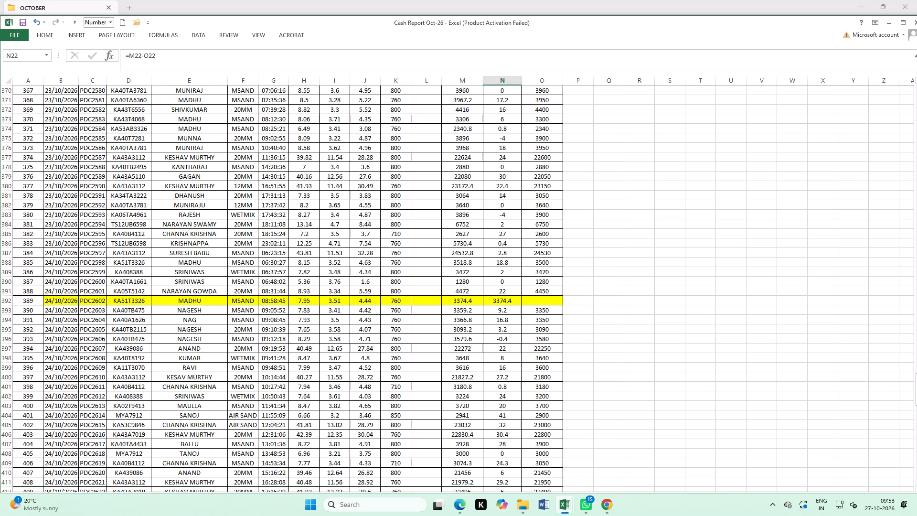
scroll(165, 427, down, 4)
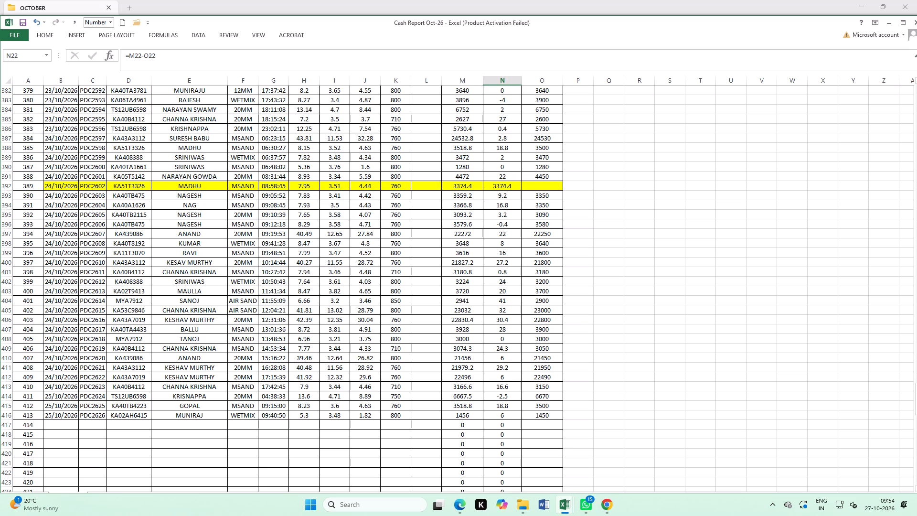
scroll(549, 361, up, 3)
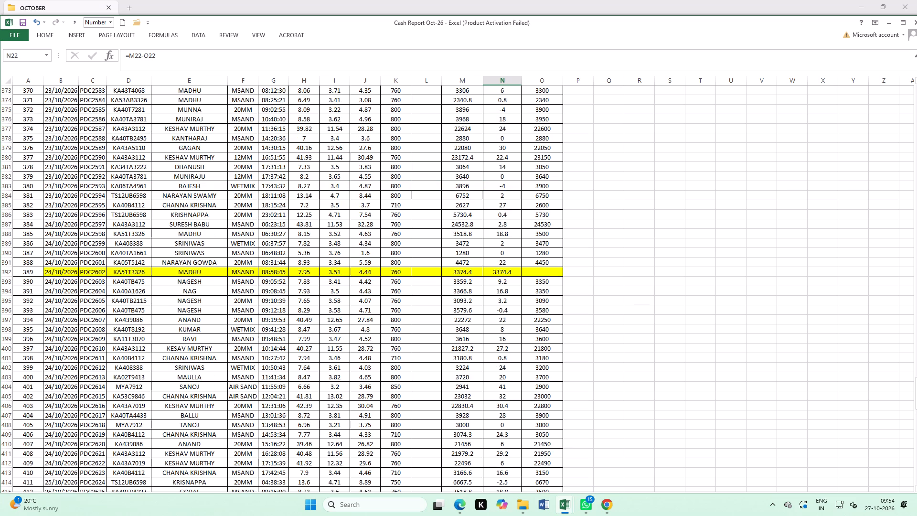
scroll(547, 360, up, 3)
scroll(250, 423, down, 3)
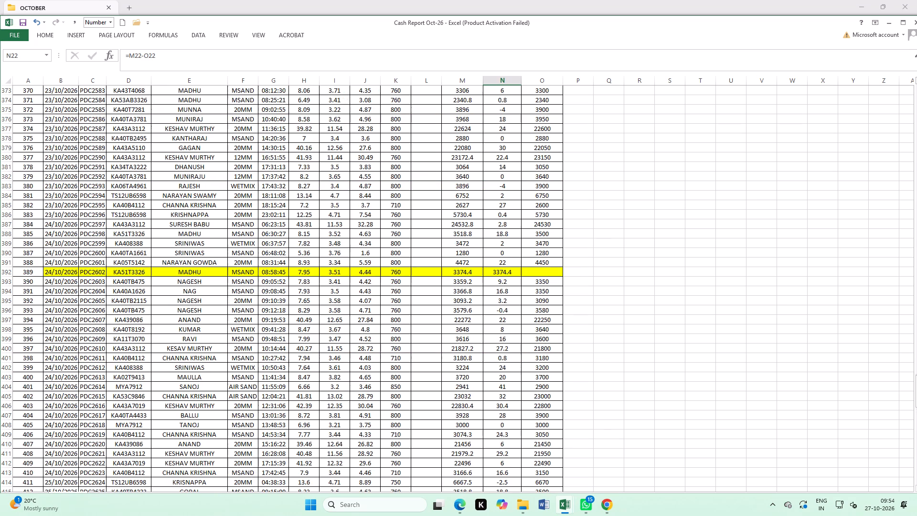
scroll(275, 434, down, 4)
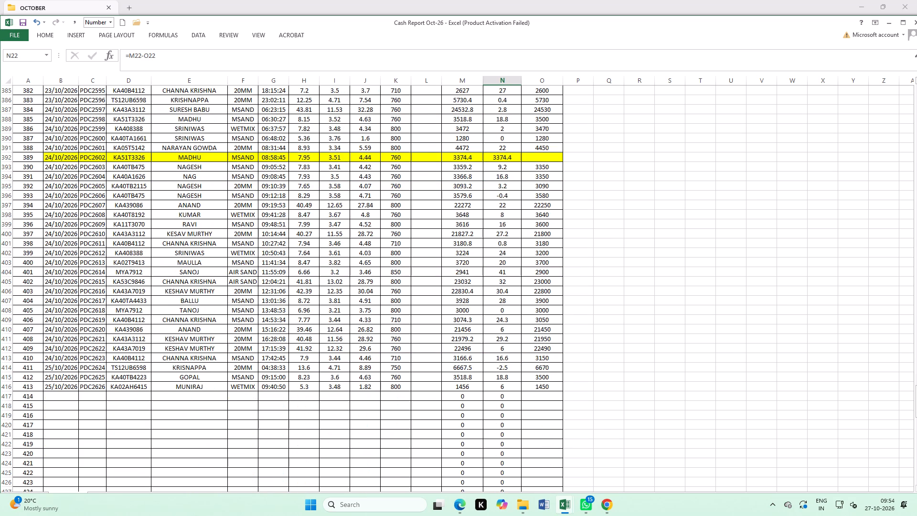